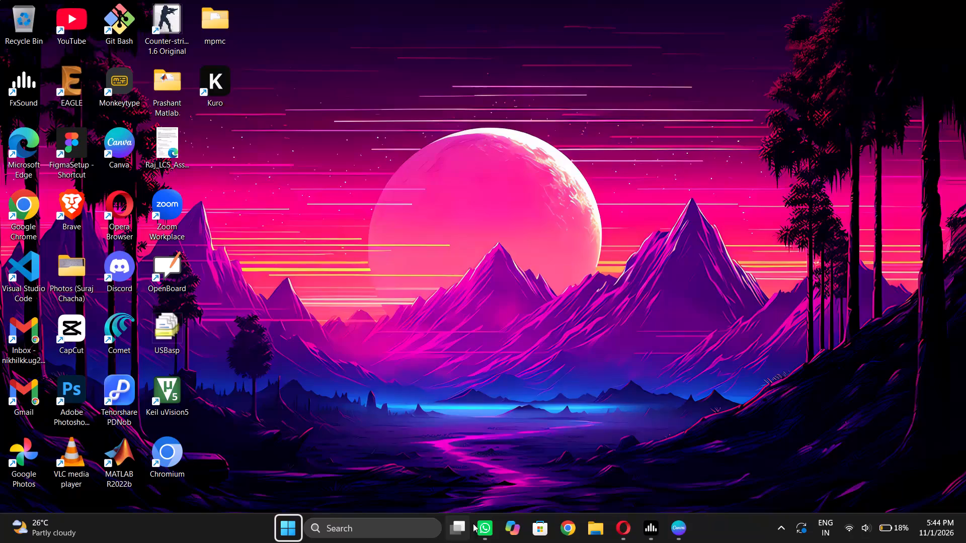
Switch to the Canva window with the open IN LOVING MEMORY design.
left_click(673, 523)
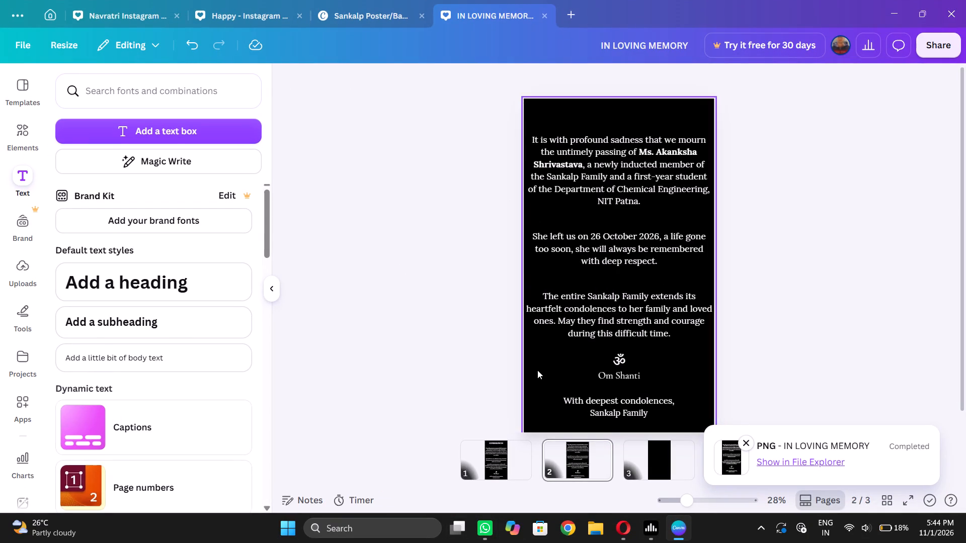
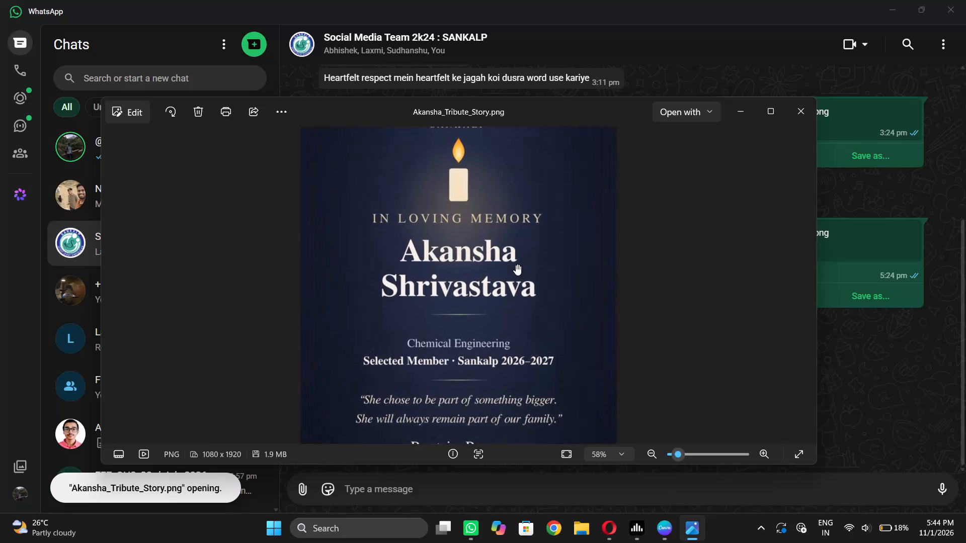
Examine the tribute story image from the team chat enlarged, checking its logo, candle, name, membership details and closing text.
scroll(516, 264, "up", 3)
scroll(545, 293, "down", 3)
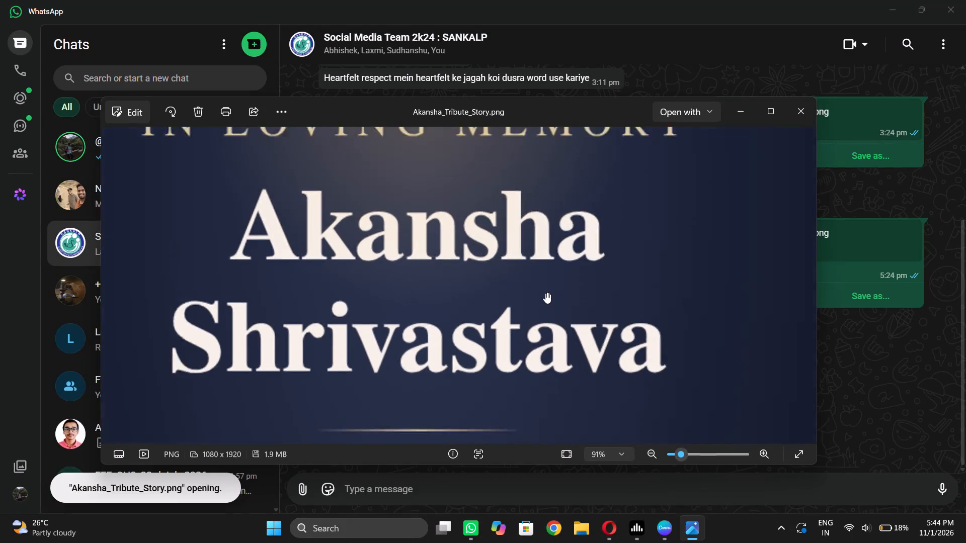
left_click(773, 115)
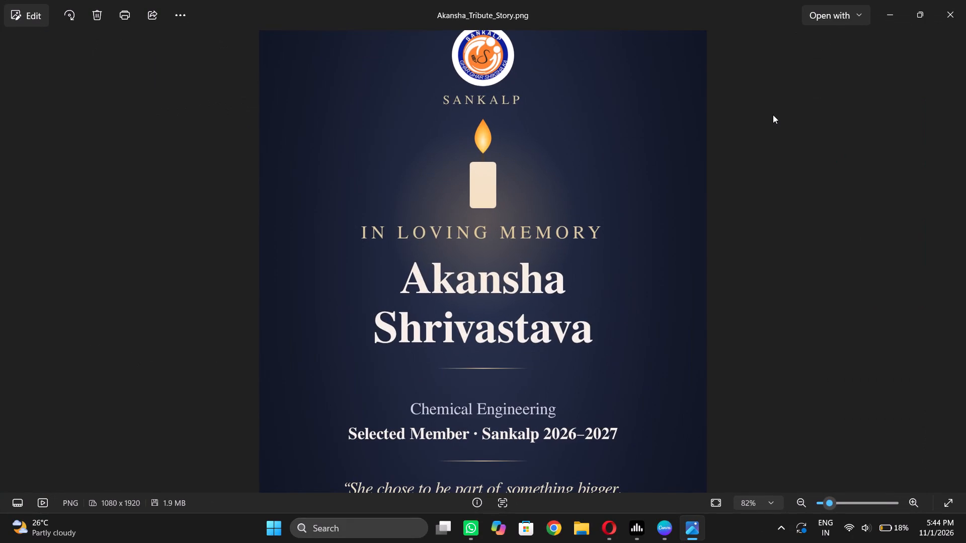
scroll(559, 217, "down", 5, "ctrl")
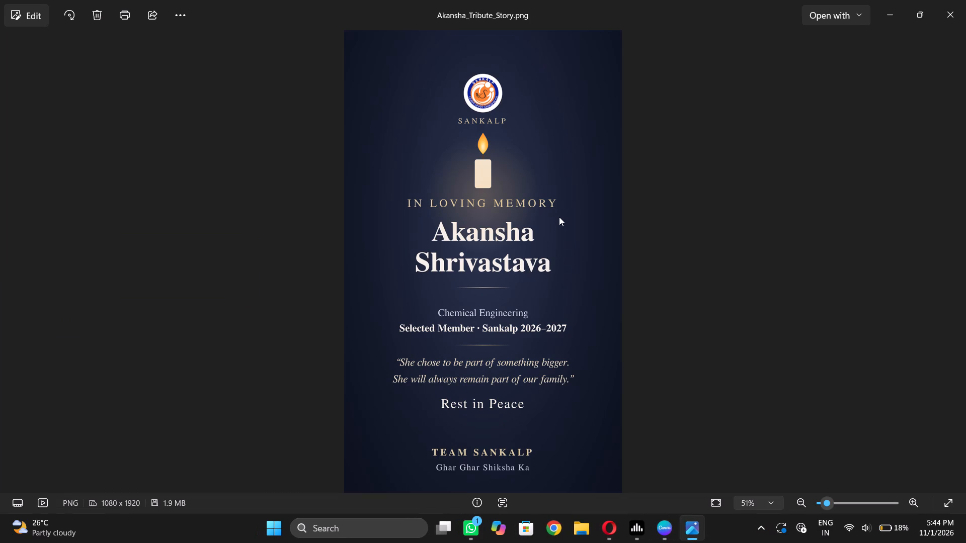
scroll(484, 74, "up", 7, "ctrl")
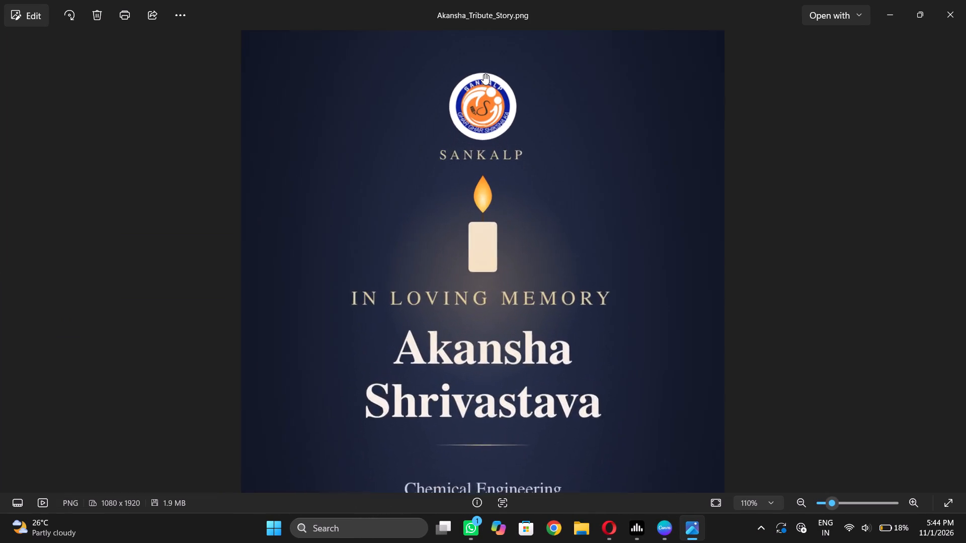
scroll(484, 74, "up", 2, "ctrl")
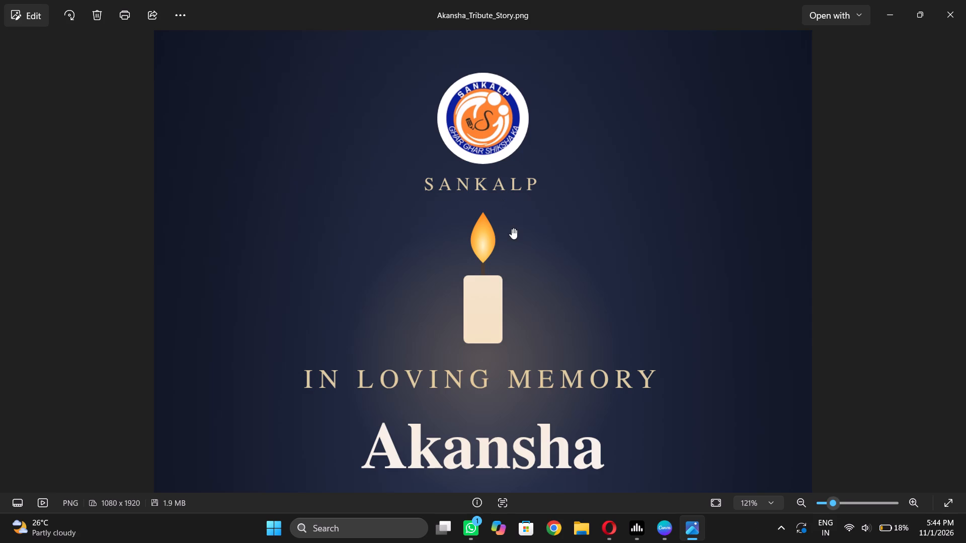
left_click_drag(500, 347, 524, 140)
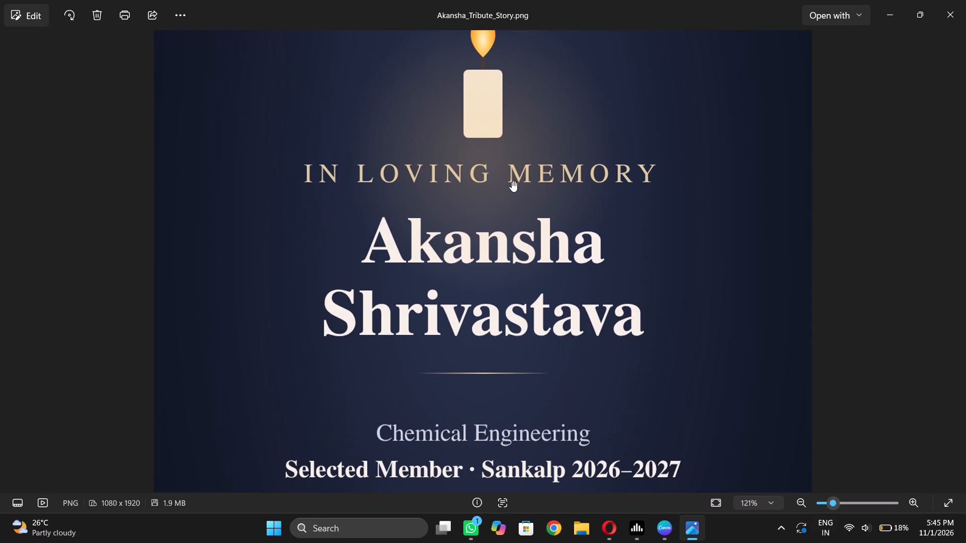
scroll(510, 181, "down", 1)
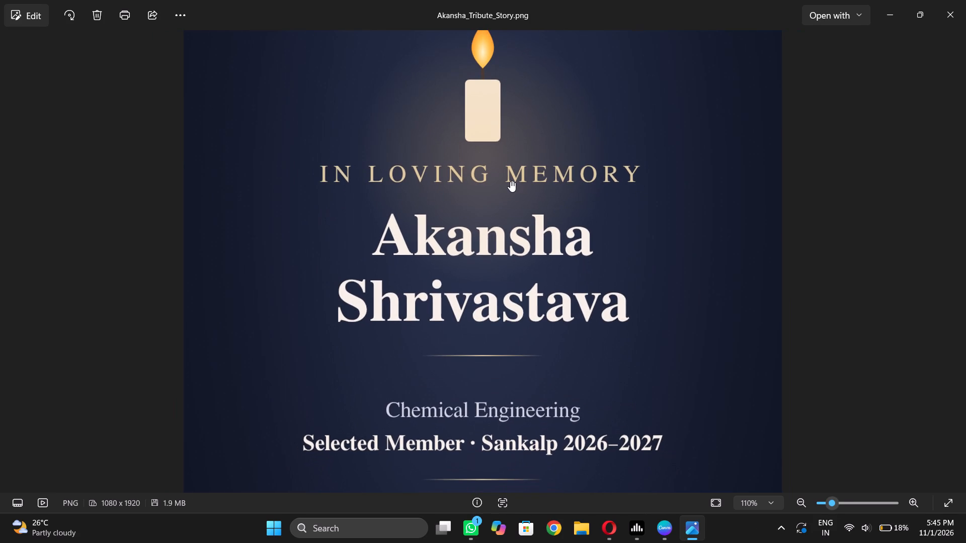
scroll(510, 181, "up", 1)
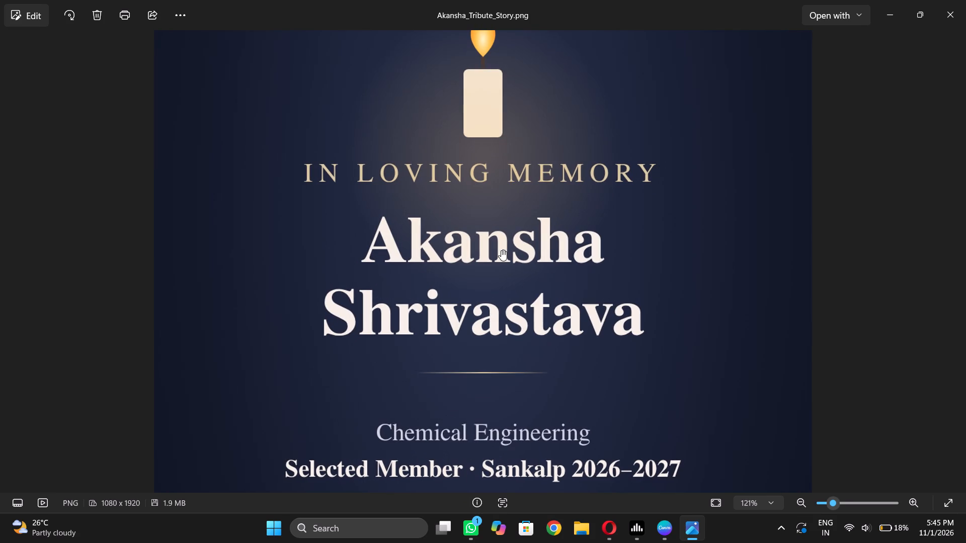
scroll(501, 250, "down", 3)
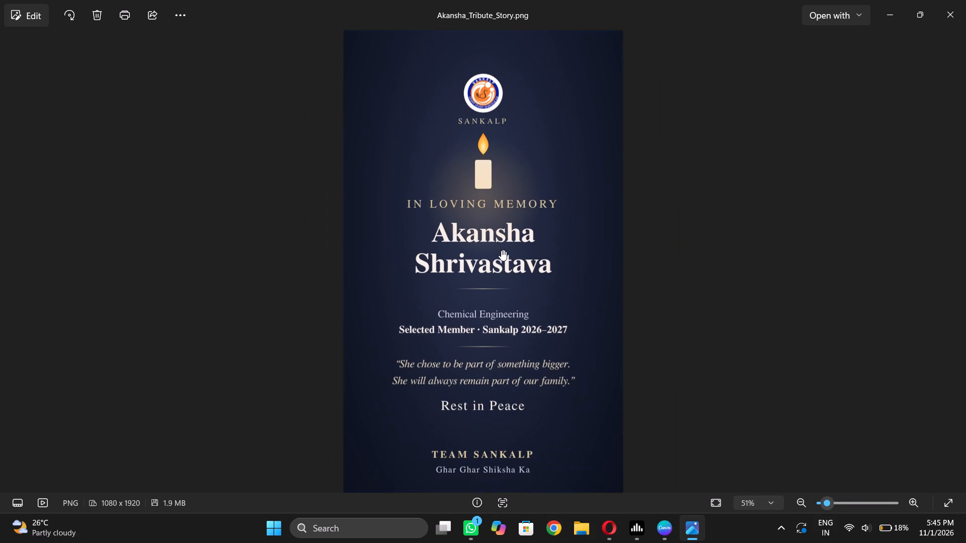
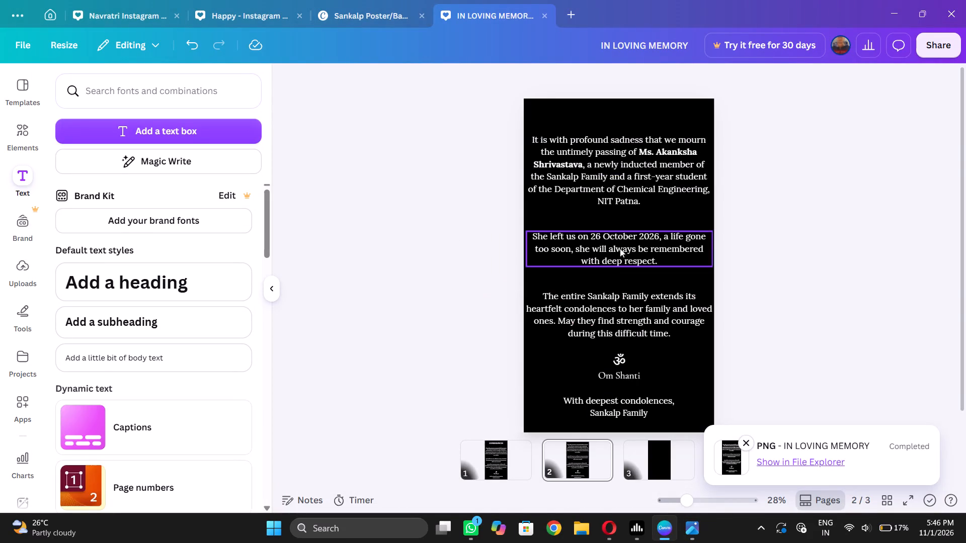
Delete the middle paragraph beginning "She left us on" from page 2 of the IN LOVING MEMORY design.
left_click(623, 251)
key("Delete")
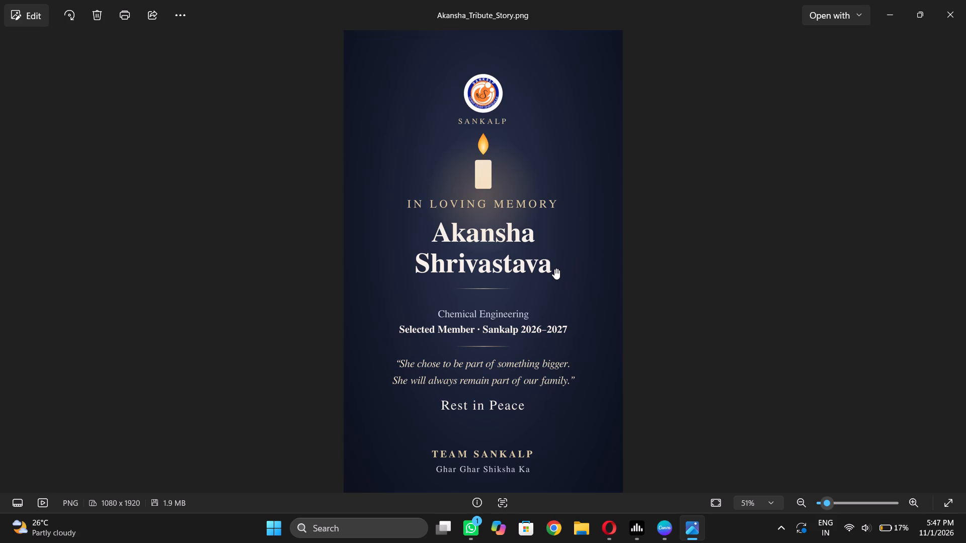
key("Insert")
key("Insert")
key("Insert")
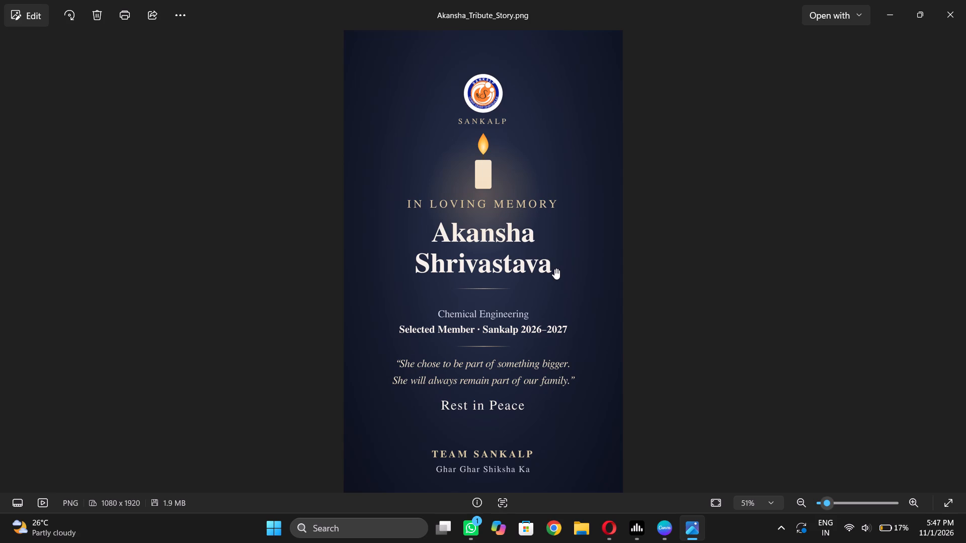
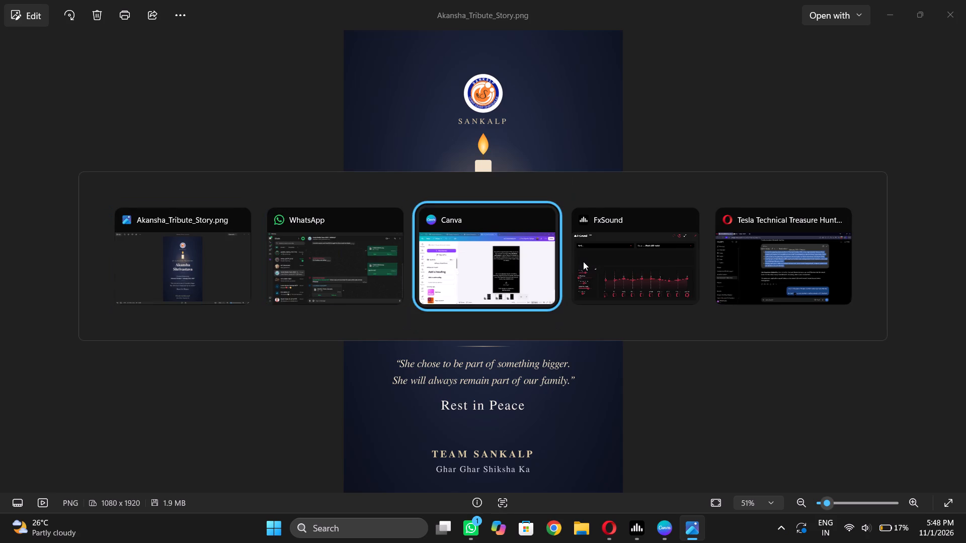
Trim the opening paragraph on page 2 so it ends at "the untimely passing of", removing the member's name and description.
left_click(610, 176)
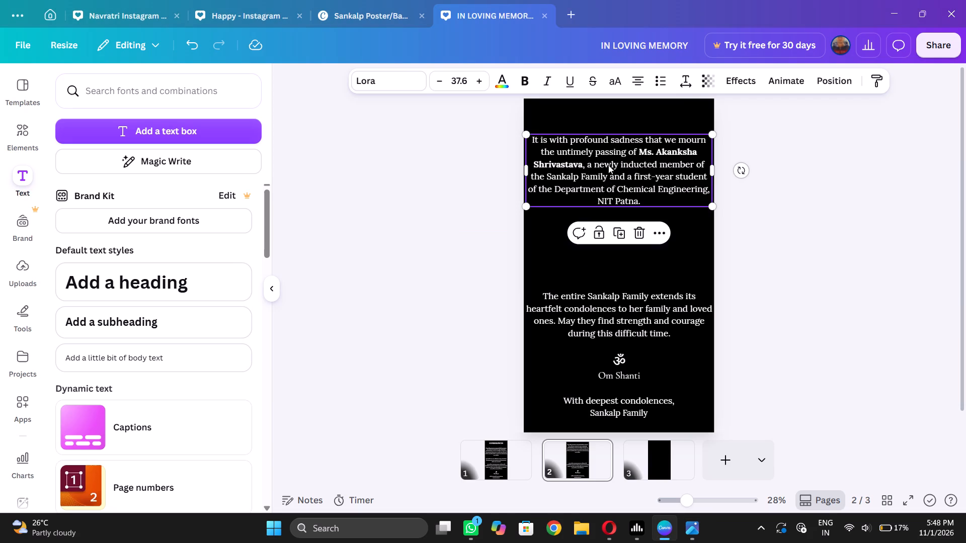
double_click(587, 164)
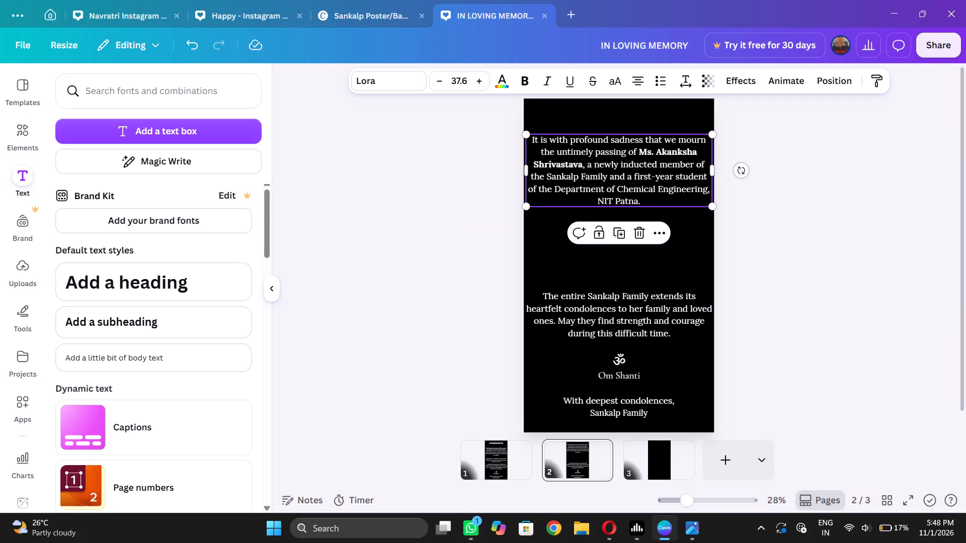
left_click(587, 164)
left_click_drag(587, 164, 641, 208)
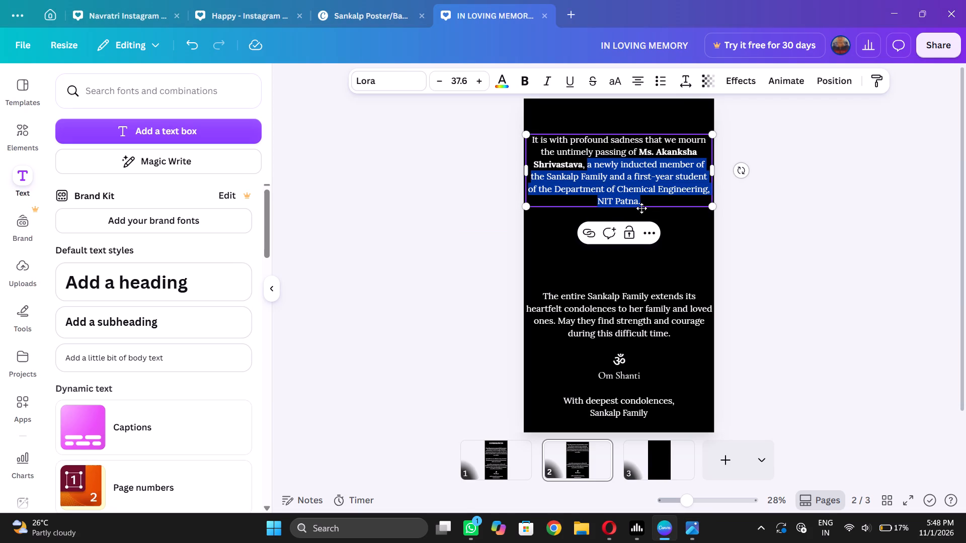
key("BackSpace")
key("BackSpace")
key("BackSpace")
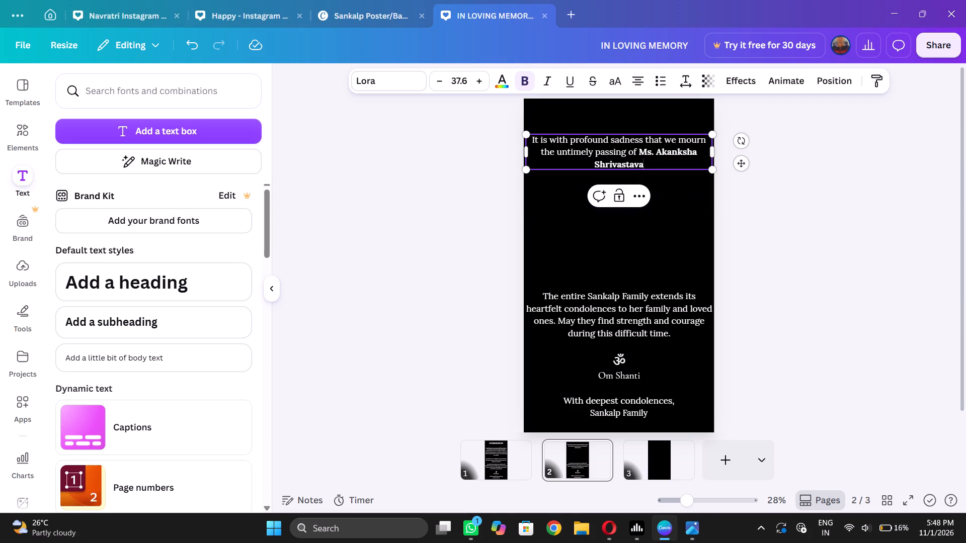
left_click_drag(644, 162, 642, 155)
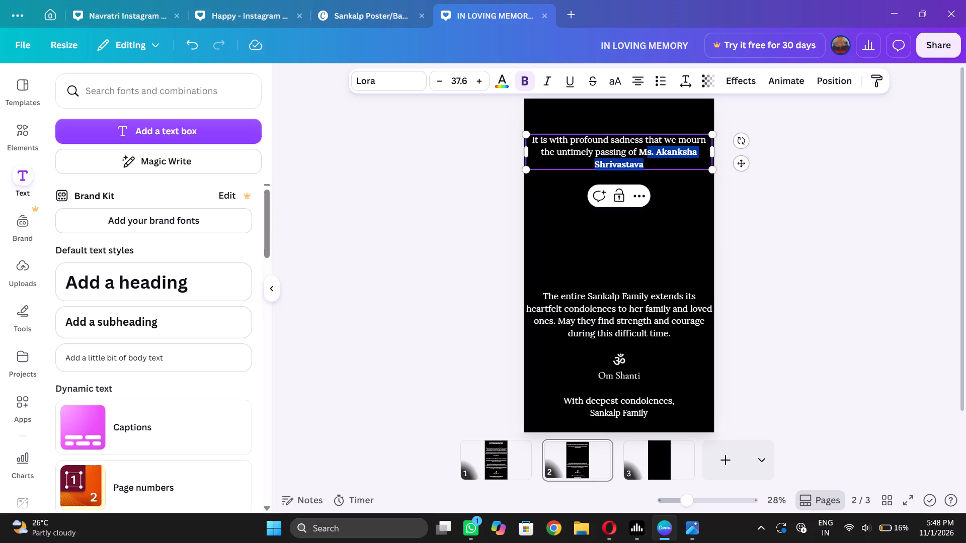
left_click_drag(642, 155, 639, 148)
key("BackSpace")
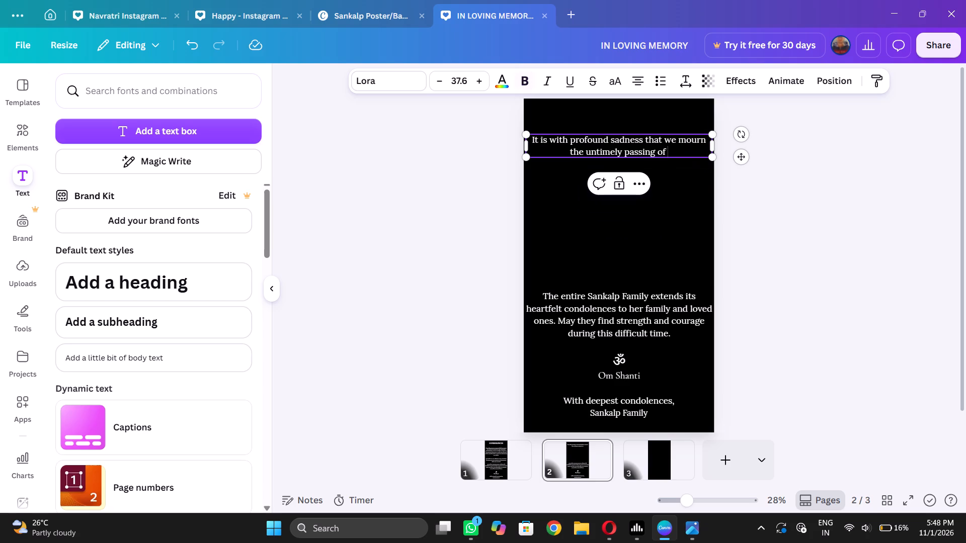
key("BackSpace")
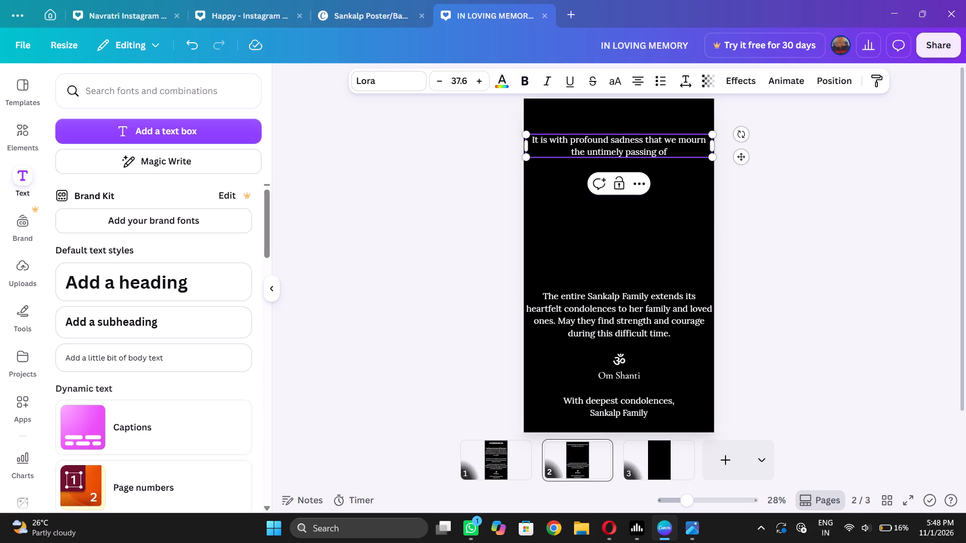
left_click(785, 200)
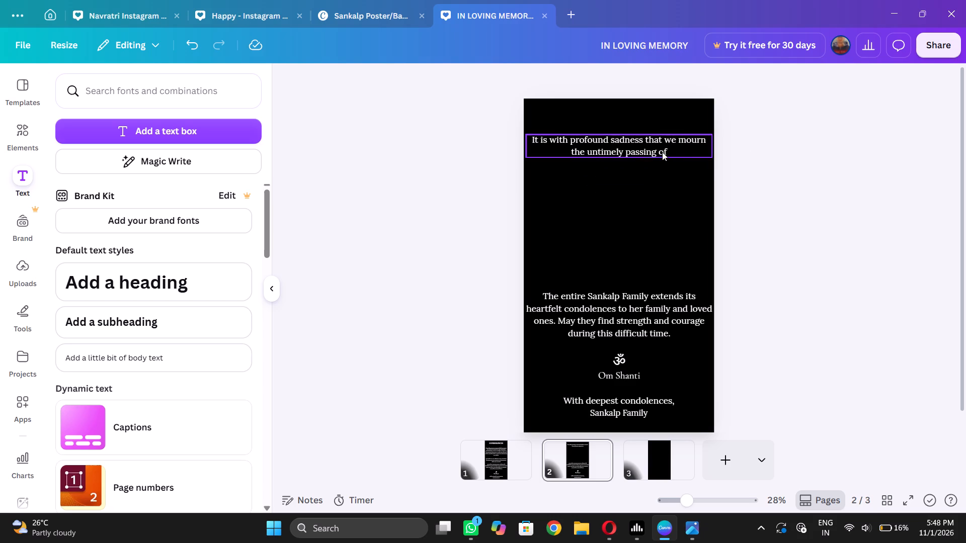
Move the shortened opening text down on page 2, into the gap above the family condolences paragraph.
left_click_drag(646, 151, 646, 207)
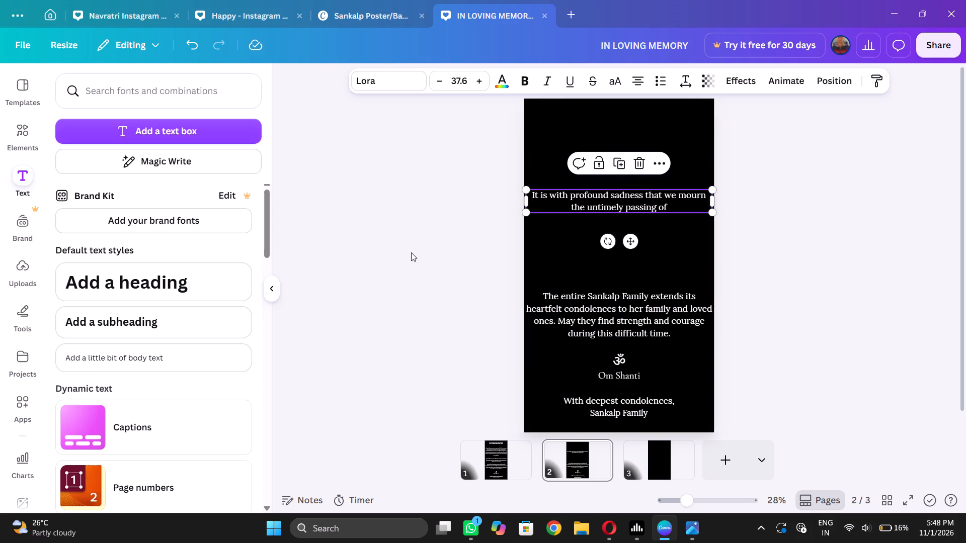
Deselect the opening condolence text on page 2 and search the design elements for "candle".
left_click(386, 278)
left_click(14, 118)
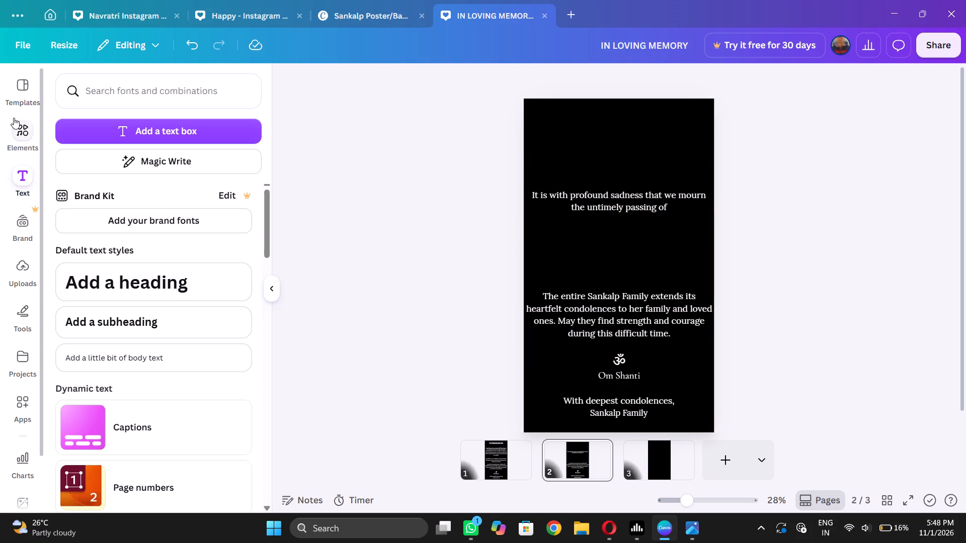
left_click(136, 102)
type("camdle")
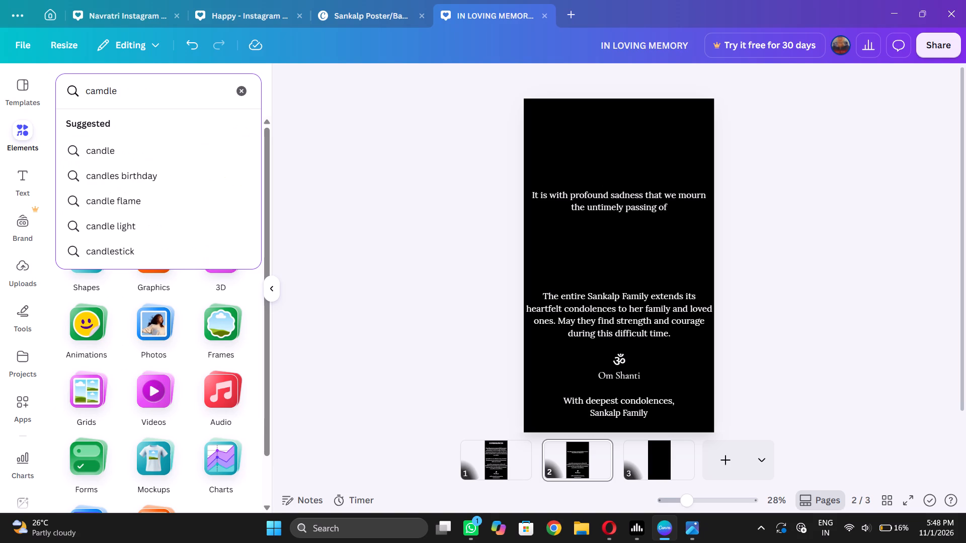
left_click(97, 150)
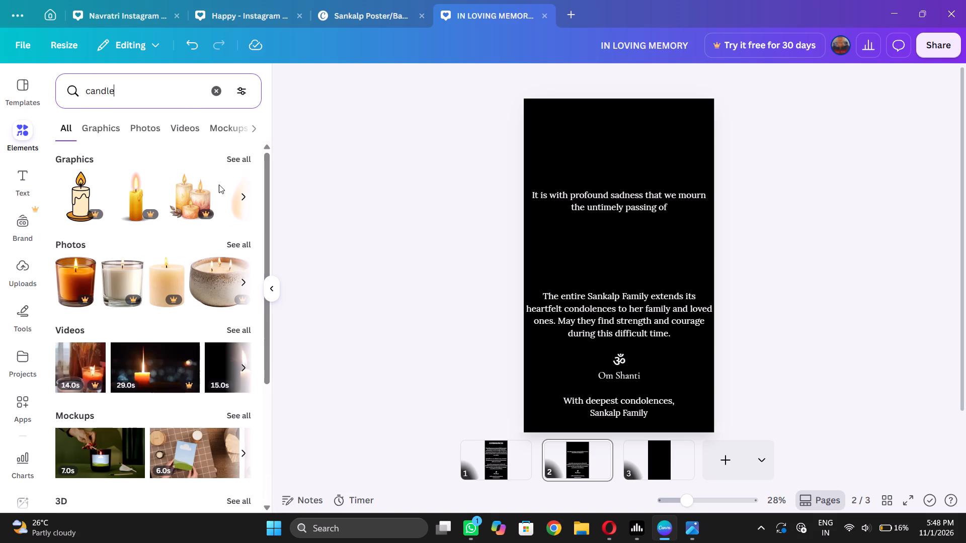
scroll(208, 234, "left", 3)
scroll(215, 229, "up", 5)
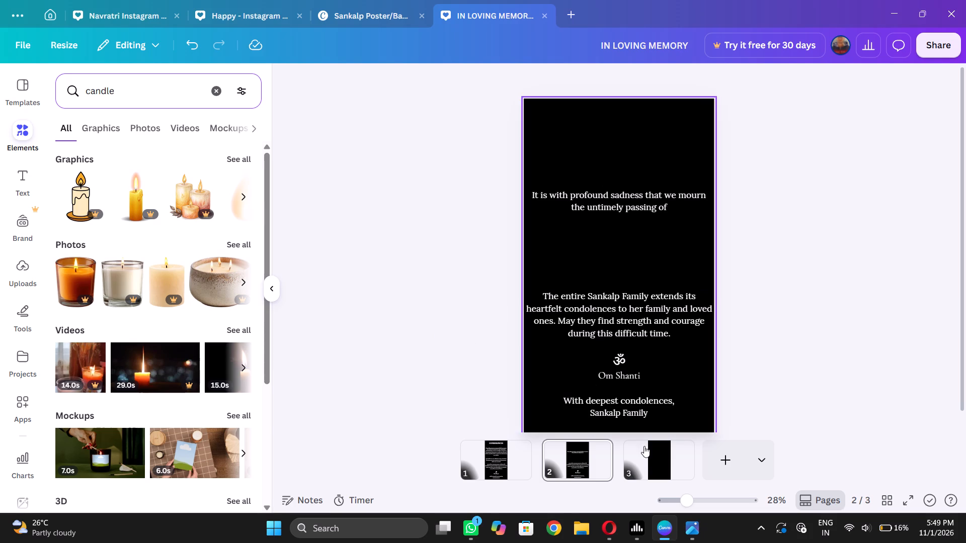
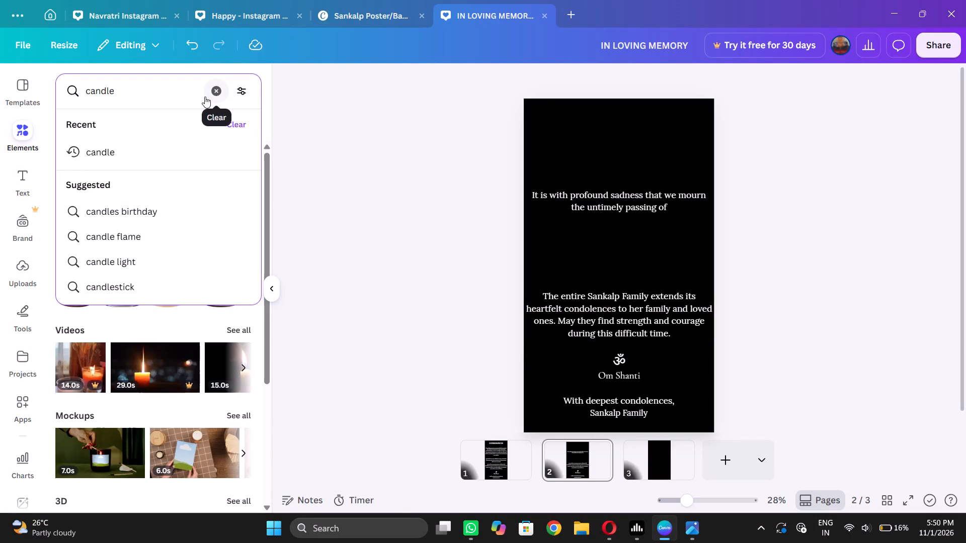
Run the recent "candle" elements search again and browse its graphics for a candle suited to page 2.
left_click(171, 159)
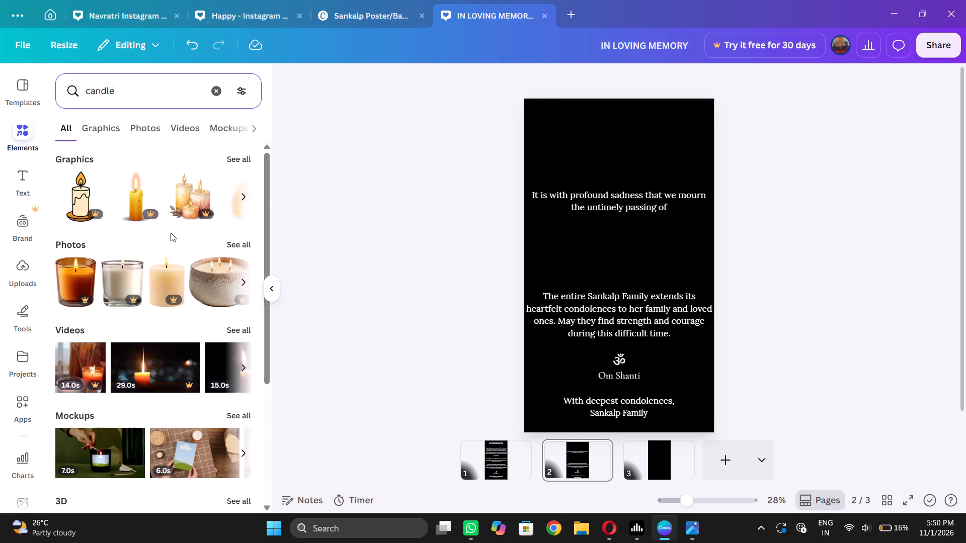
scroll(173, 209, "left", 5)
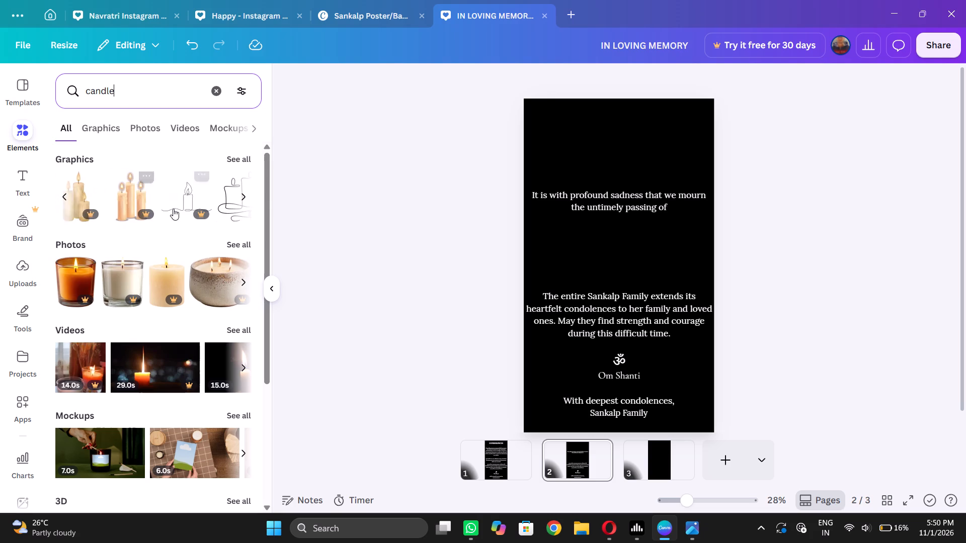
scroll(173, 209, "left", 4)
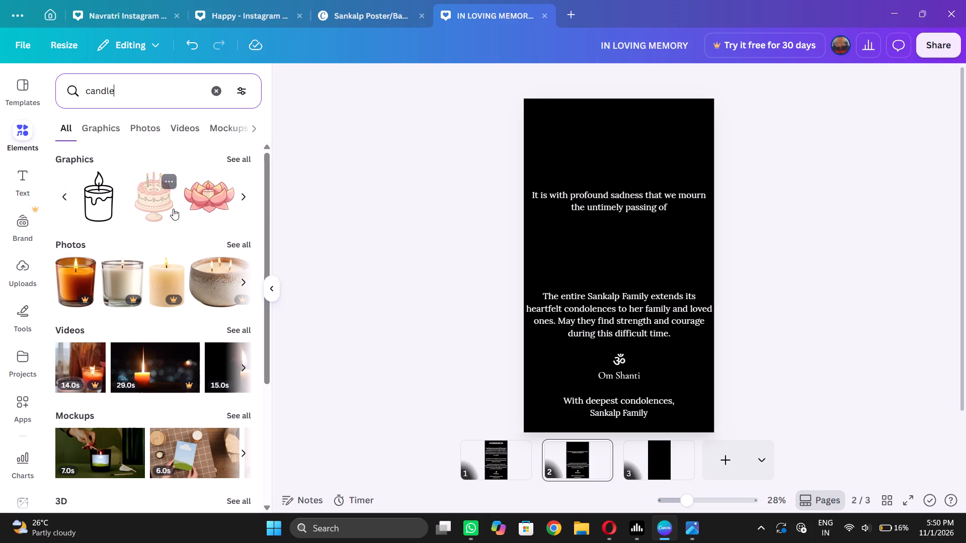
scroll(173, 209, "left", 1)
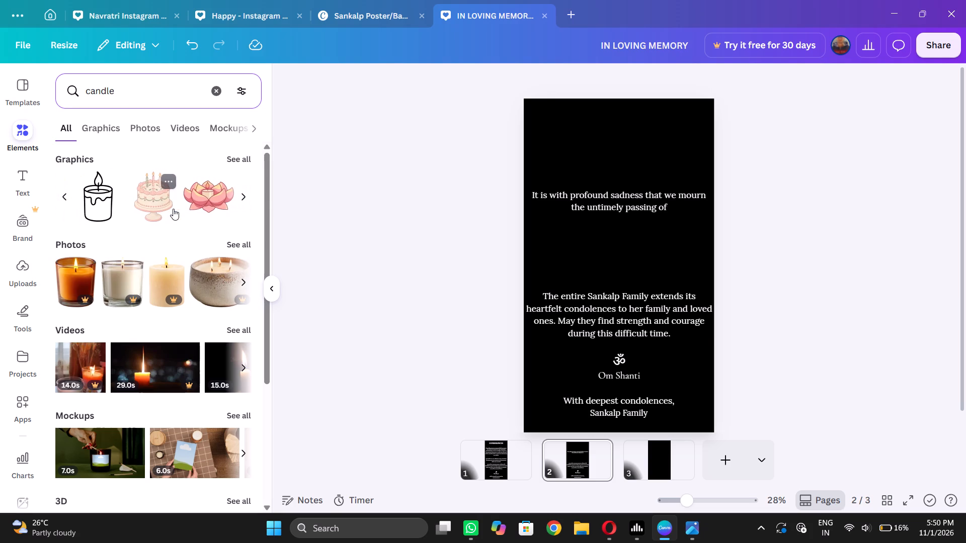
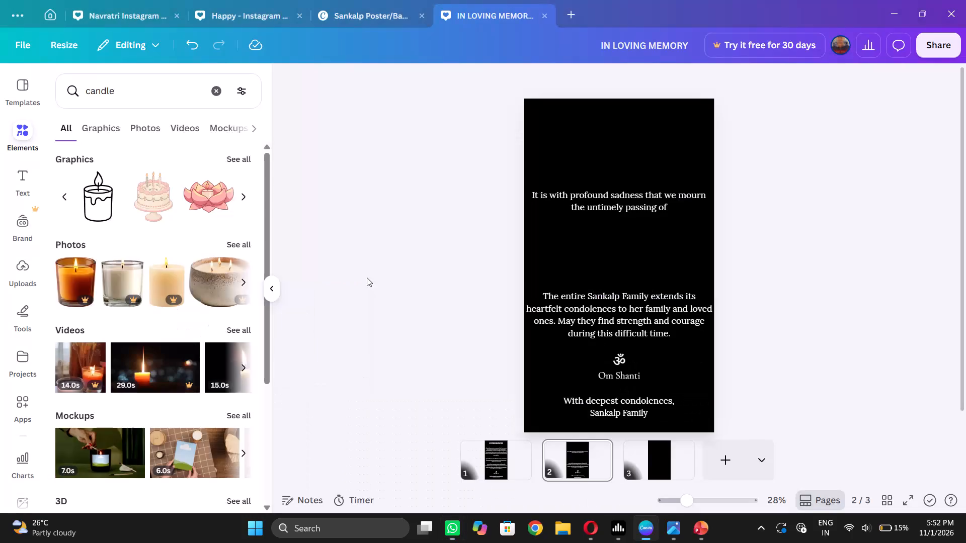
Clear the candle search, upload the tribute Canva file from Downloads and apply its design to blank page 3.
left_click(215, 99)
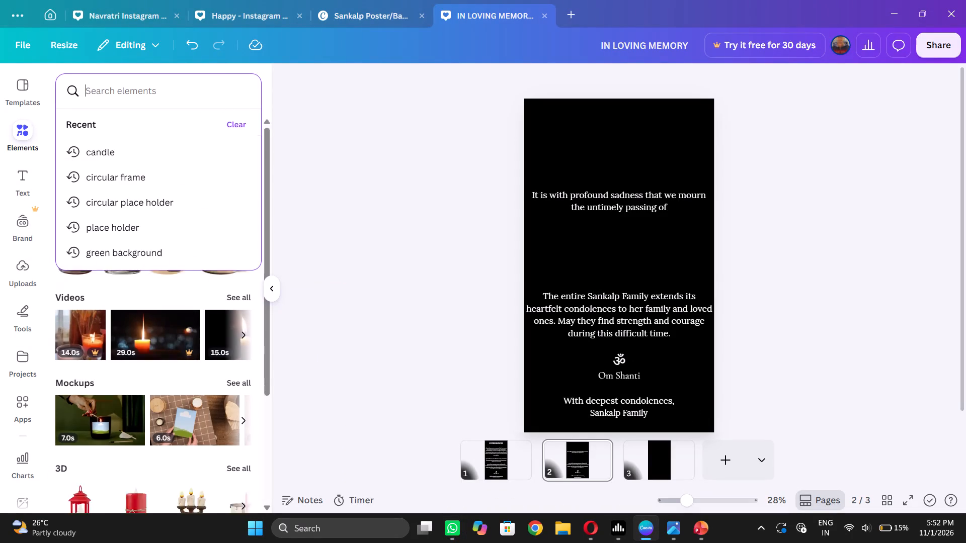
left_click(348, 144)
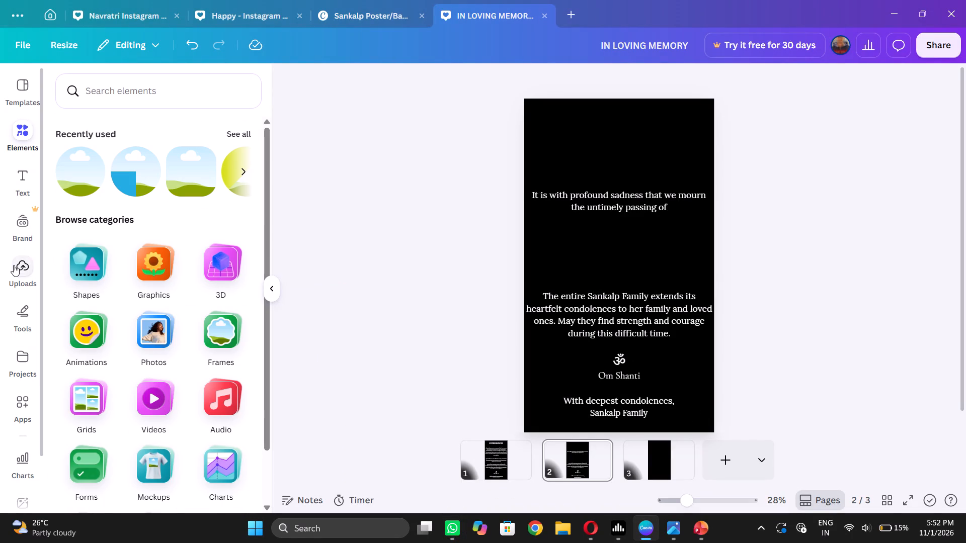
left_click(14, 268)
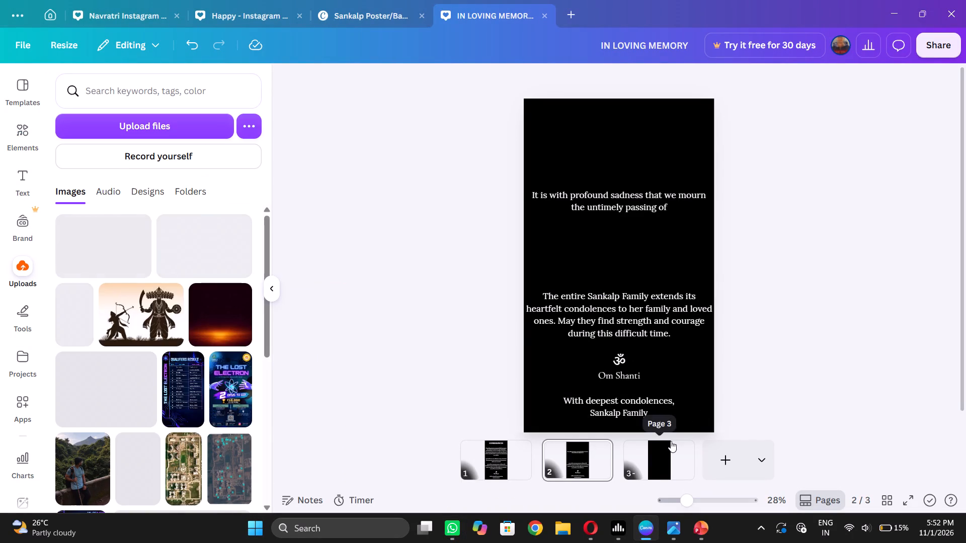
left_click(671, 441)
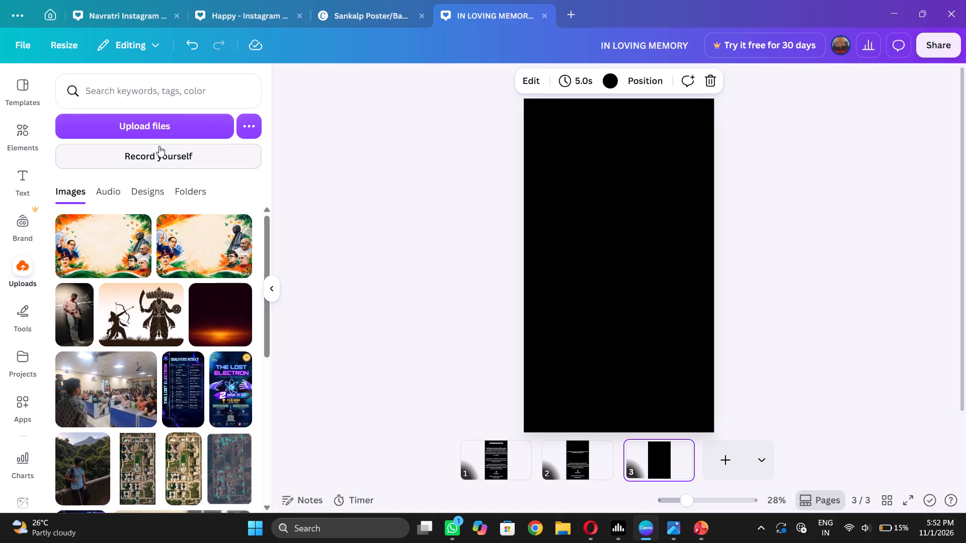
left_click(149, 132)
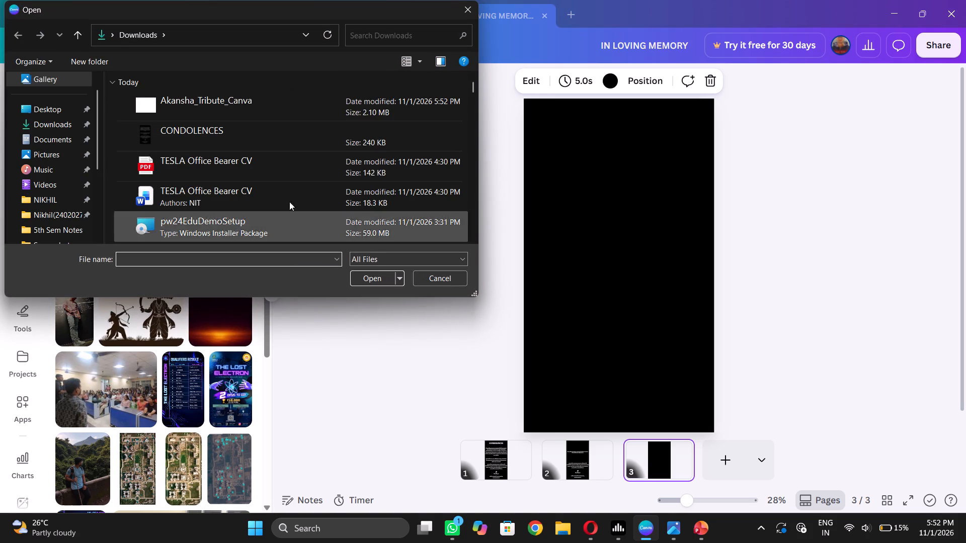
double_click(219, 114)
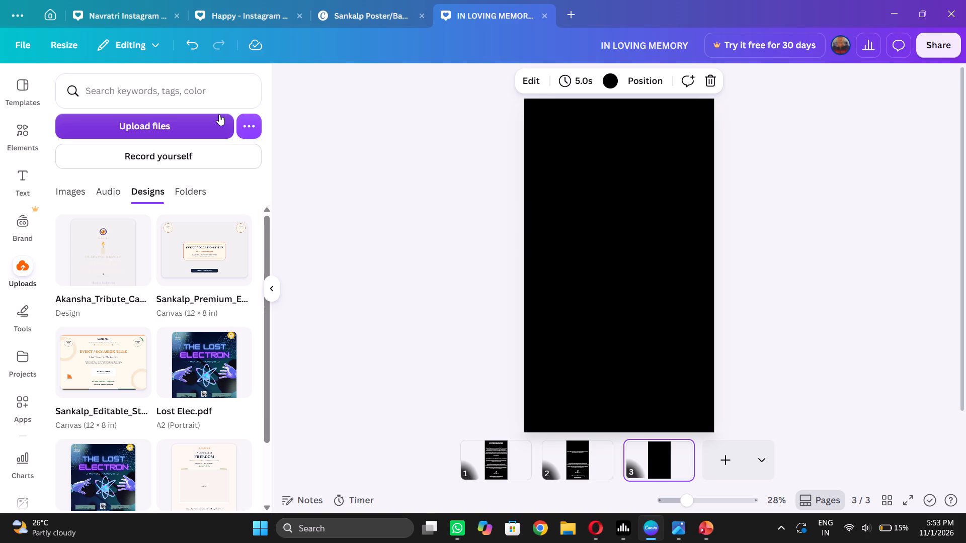
left_click(103, 263)
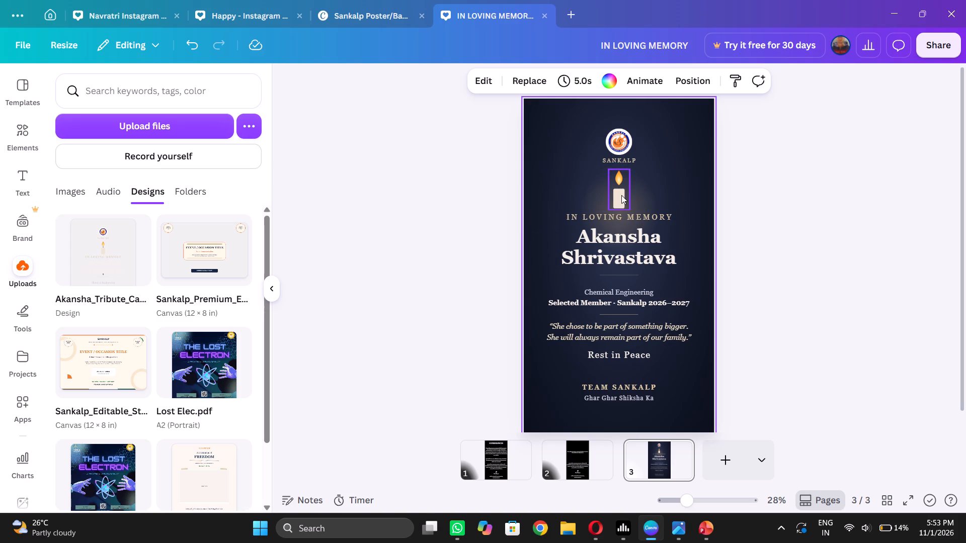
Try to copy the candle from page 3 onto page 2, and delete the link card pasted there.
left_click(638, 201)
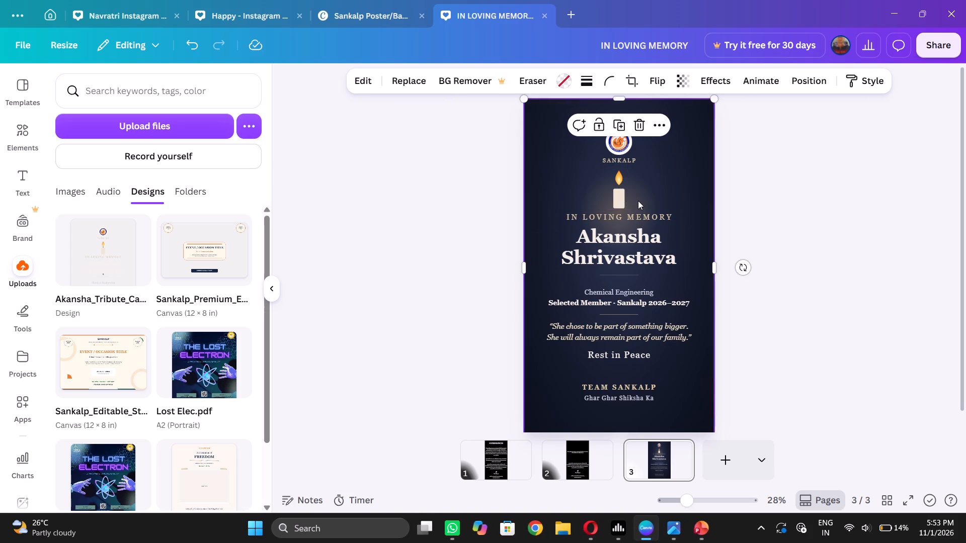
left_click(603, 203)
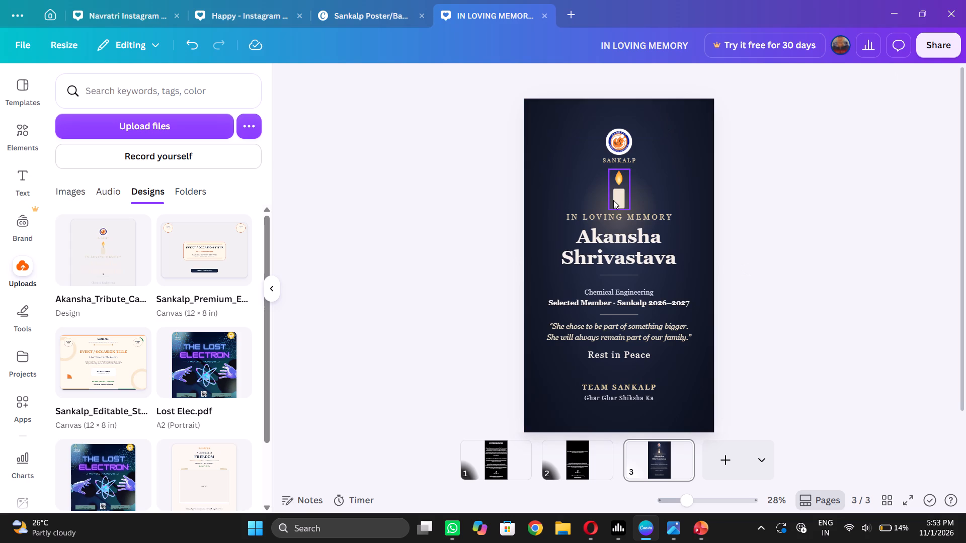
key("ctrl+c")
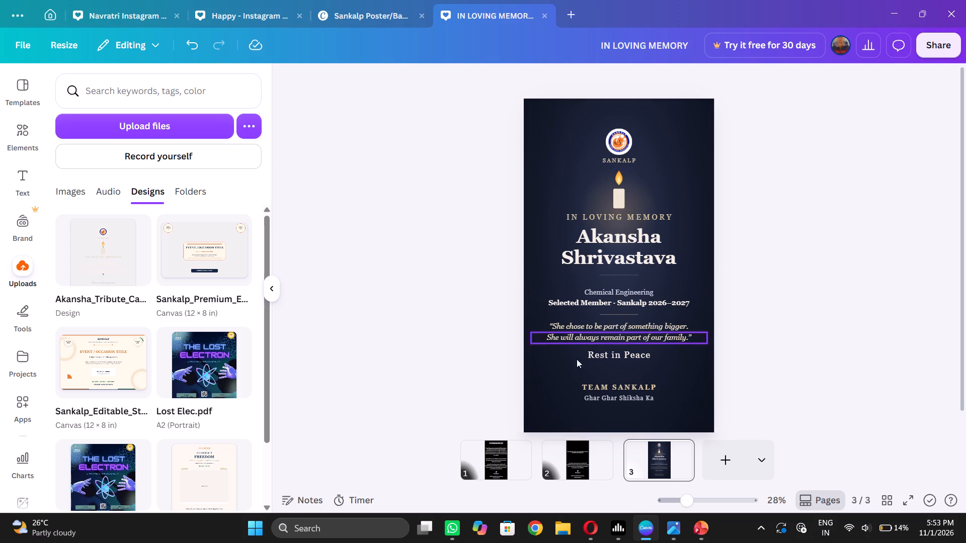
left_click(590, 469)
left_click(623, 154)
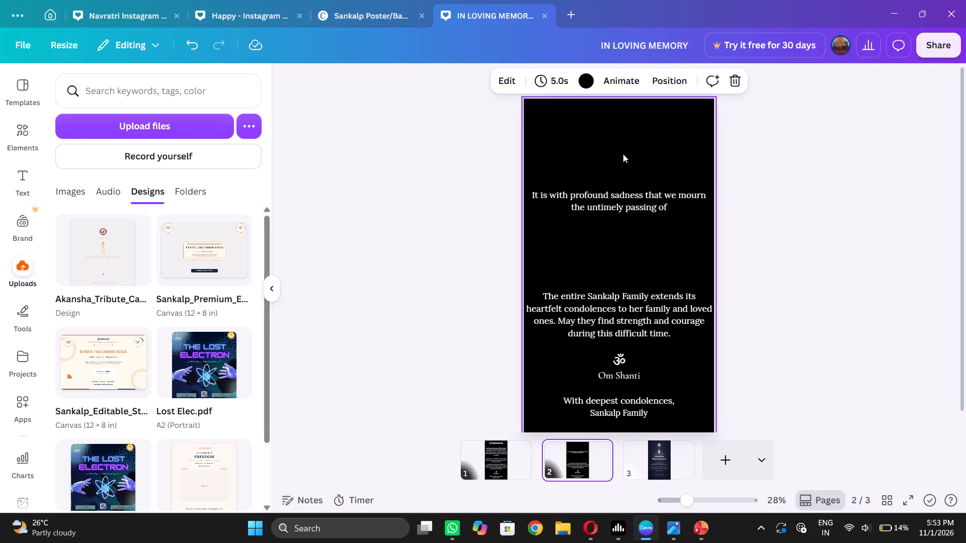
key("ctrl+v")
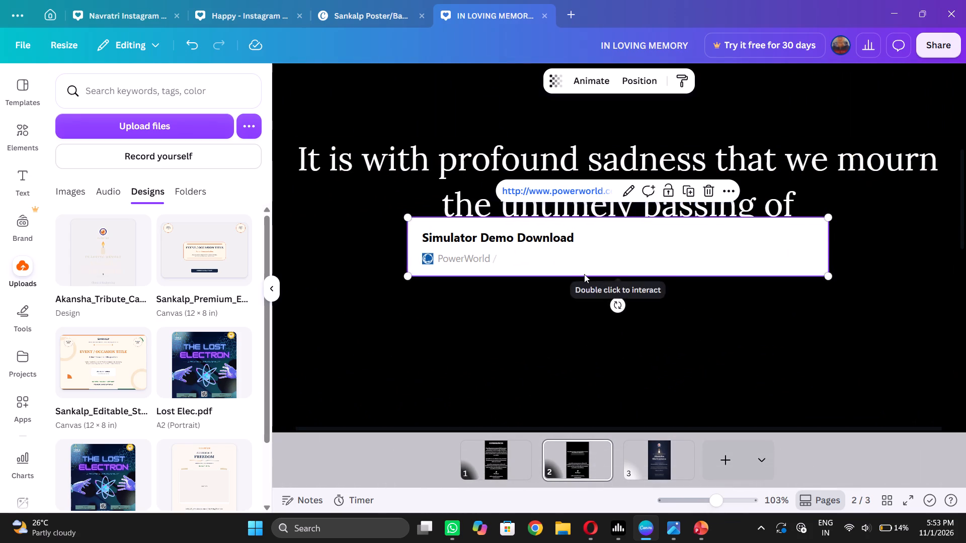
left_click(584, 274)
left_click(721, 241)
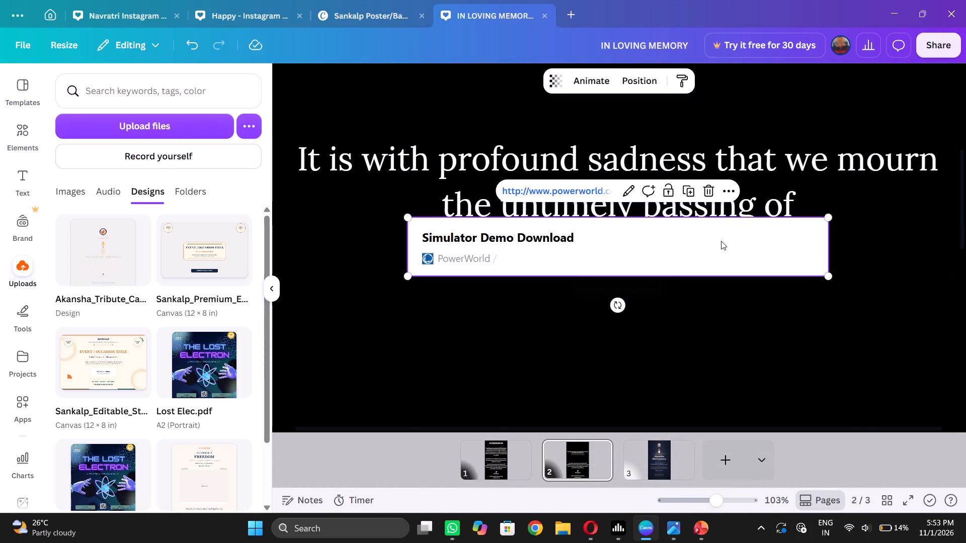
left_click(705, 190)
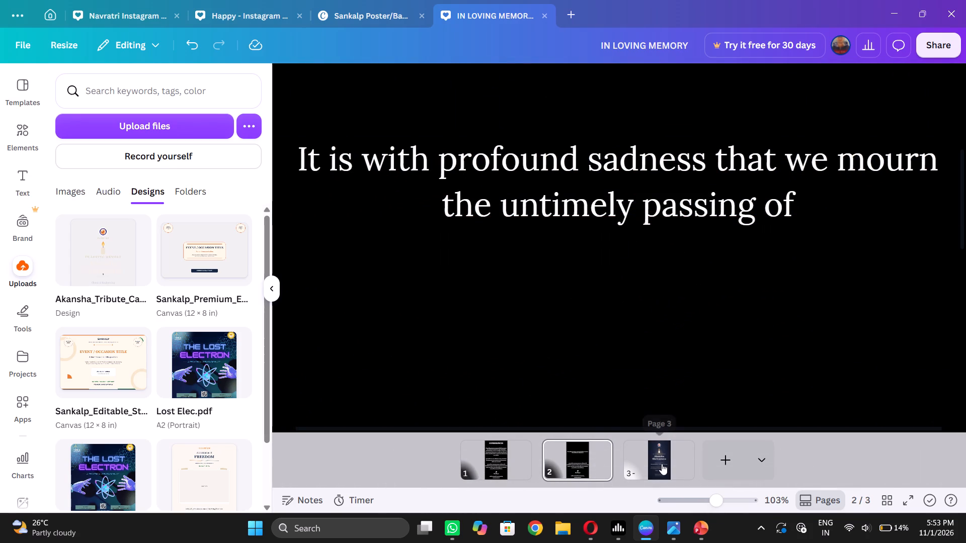
Copy the candle image from page 3 onto page 2 and place it centred near the top, above the opening condolence text.
left_click(662, 464)
left_click(618, 186)
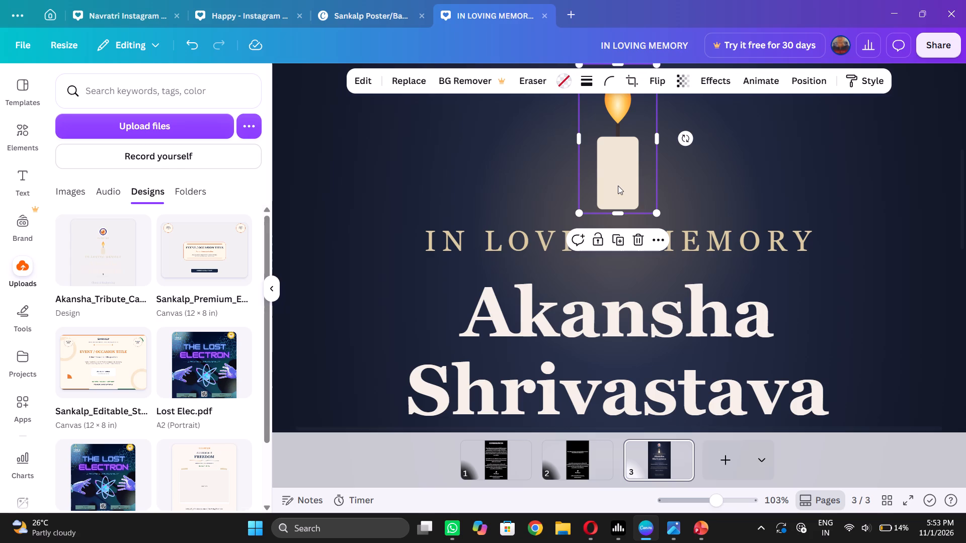
key("ctrl+c")
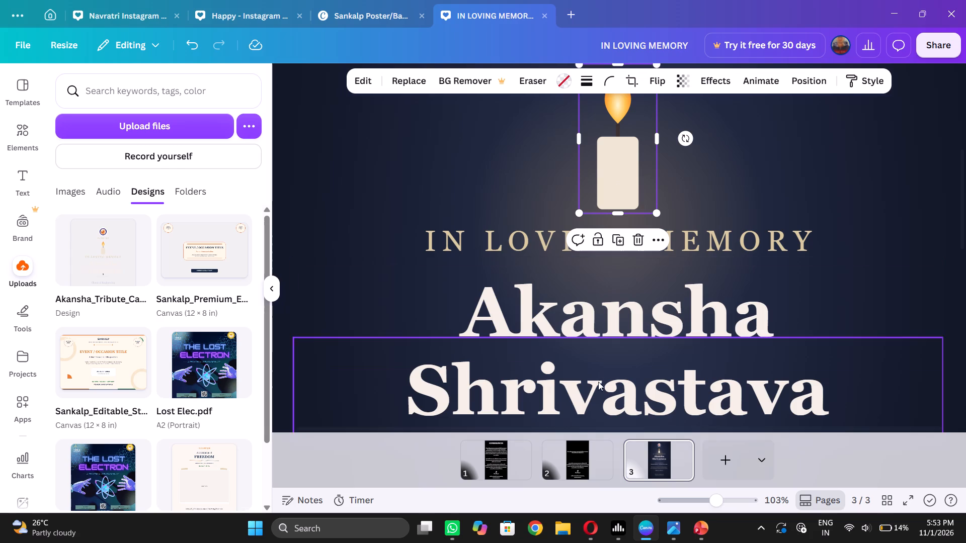
left_click(590, 445)
left_click(571, 313)
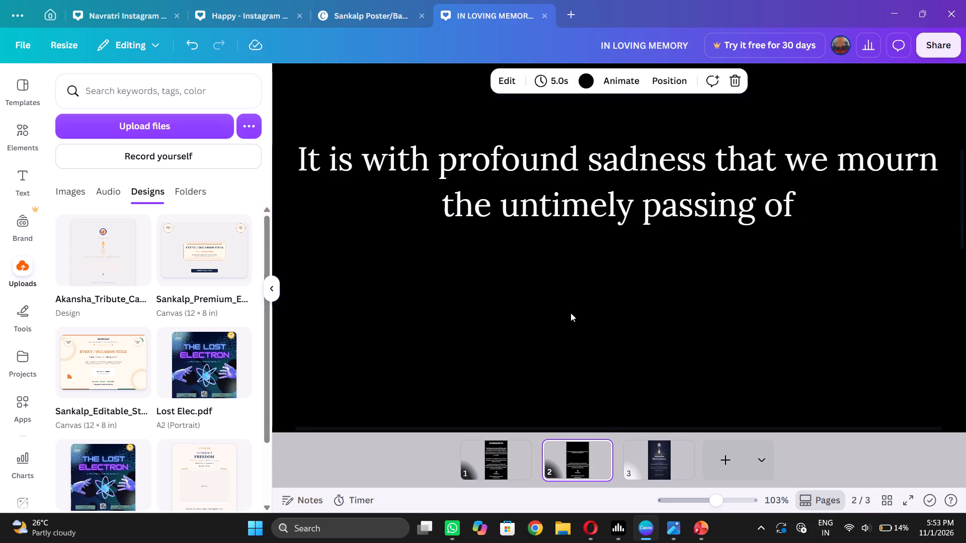
left_click(633, 155)
key("ctrl+v")
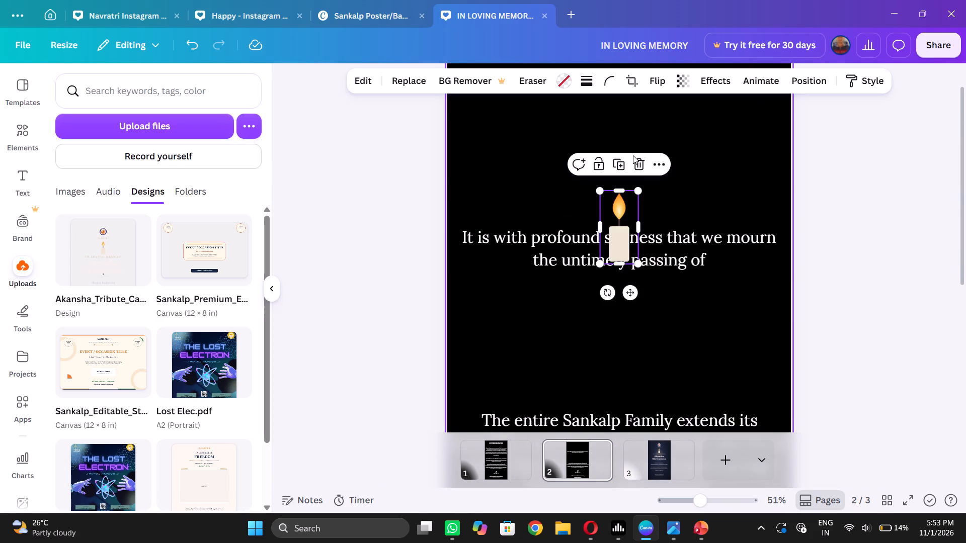
left_click_drag(622, 228, 622, 210)
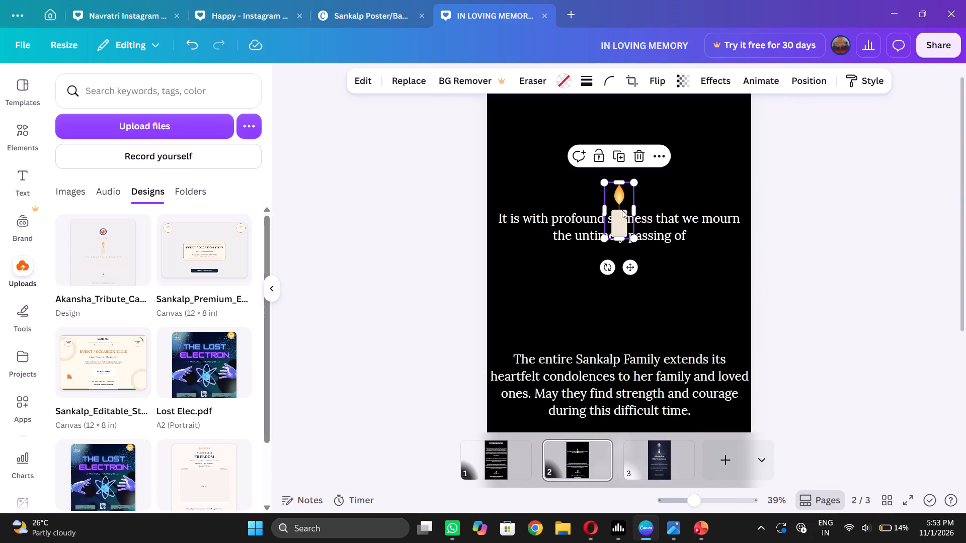
left_click_drag(622, 210, 622, 158)
scroll(622, 158, "up", 1)
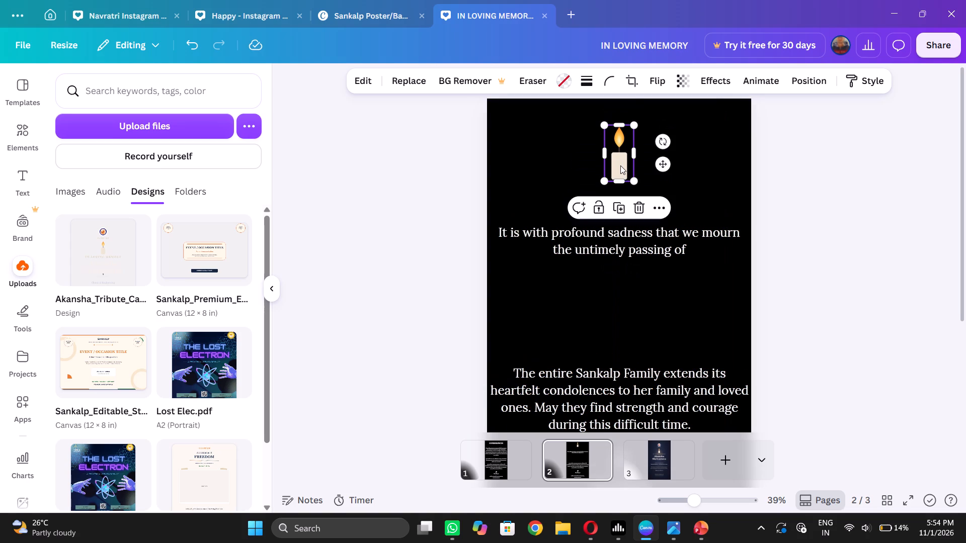
left_click_drag(620, 165, 620, 161)
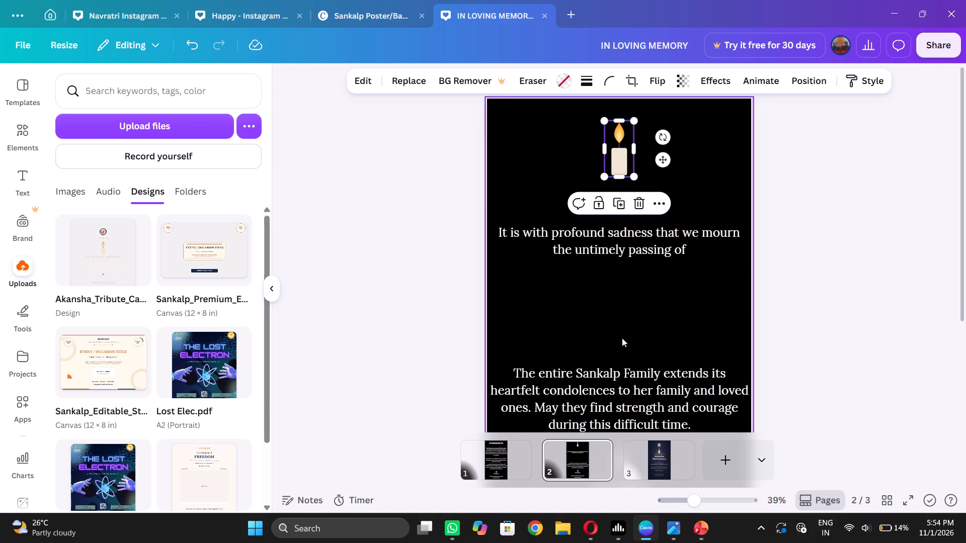
Shift page 3's dark blue glow background sideways, copy it and paste it onto page 2 so it covers the page.
left_click(649, 459)
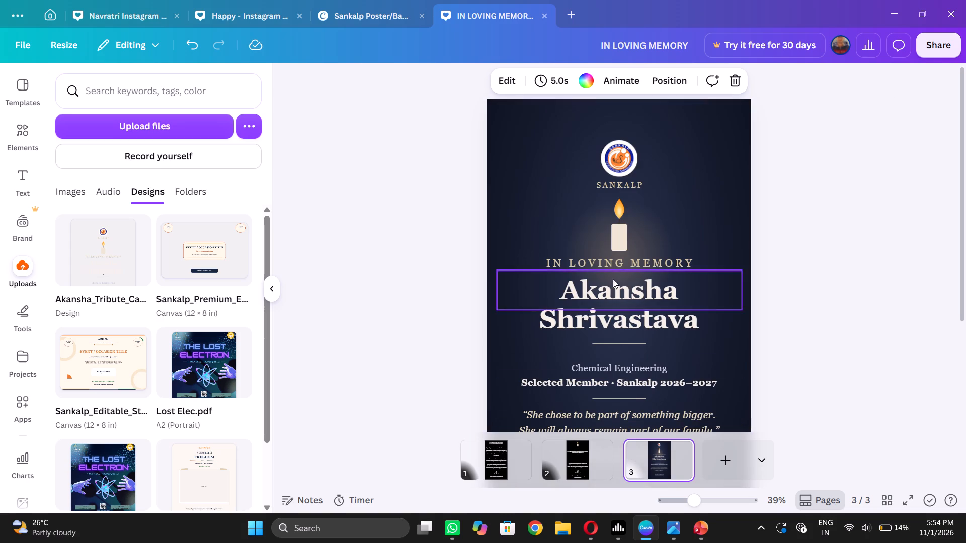
left_click_drag(588, 241, 590, 227)
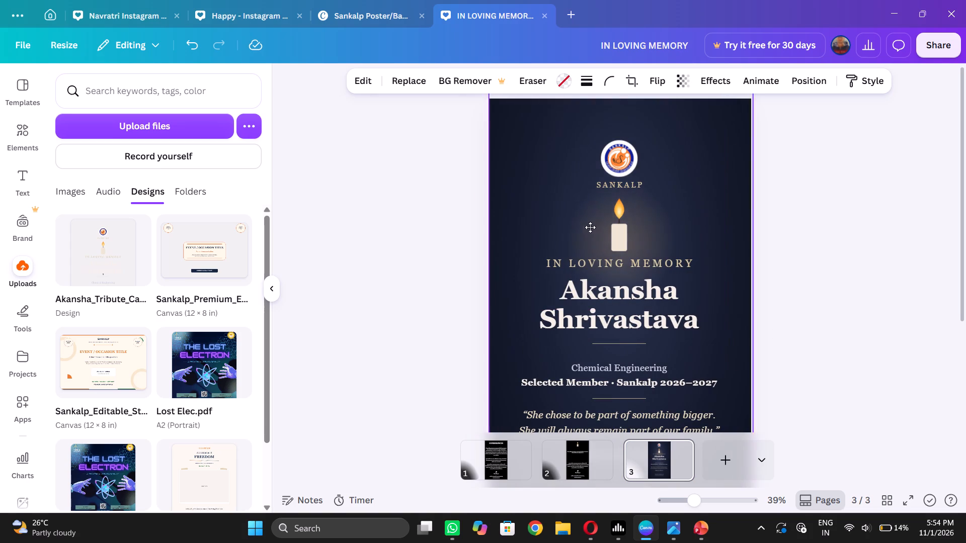
left_click_drag(590, 227, 533, 207)
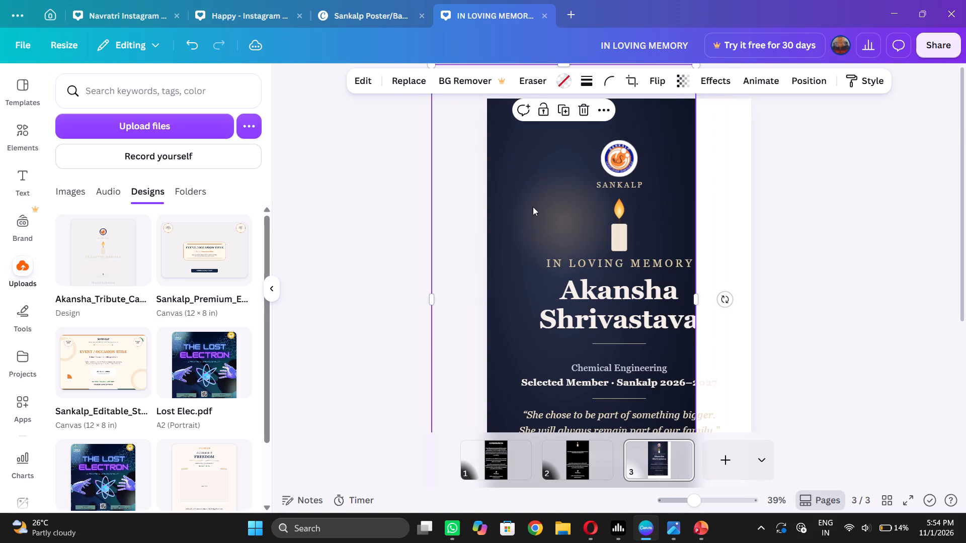
key("ctrl+c")
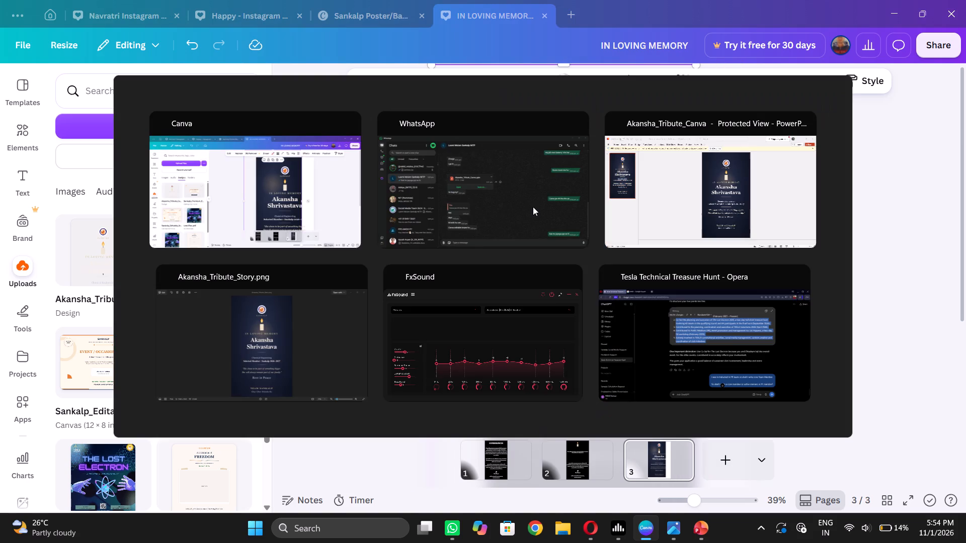
left_click(571, 461)
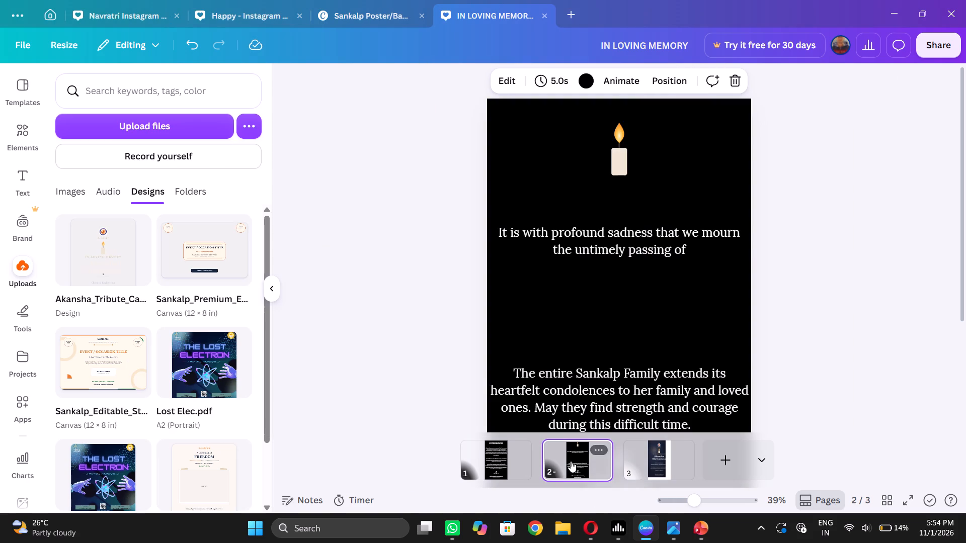
left_click(577, 184)
key("ctrl+v")
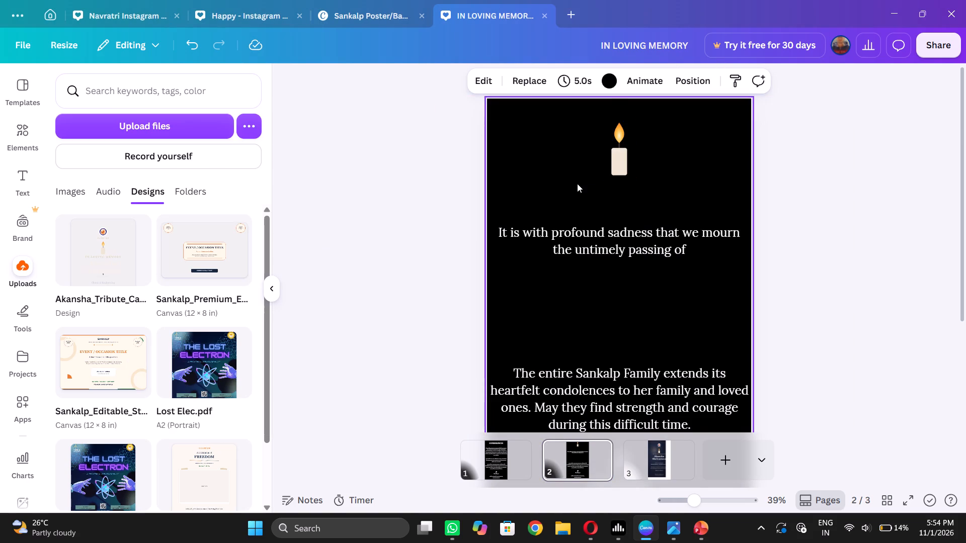
left_click_drag(602, 283, 661, 279)
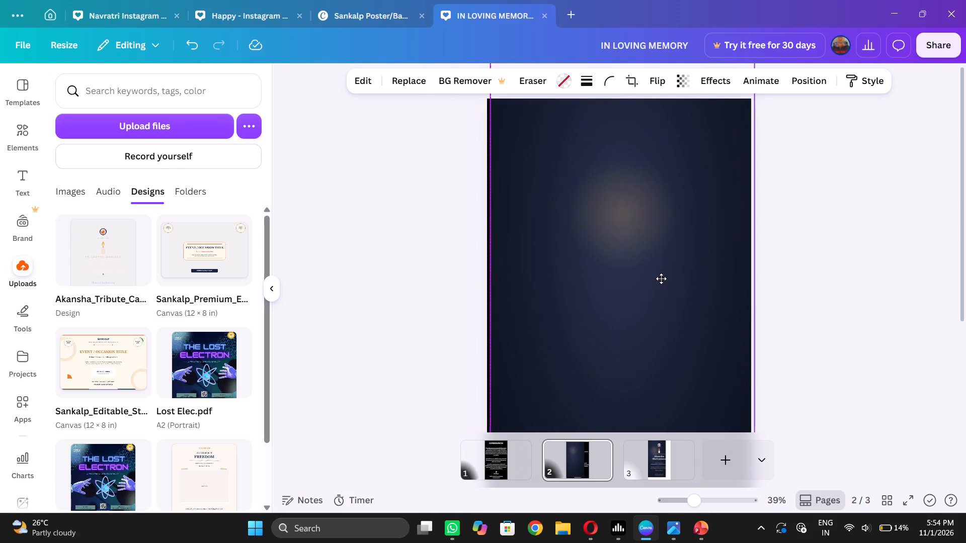
left_click_drag(661, 279, 654, 315)
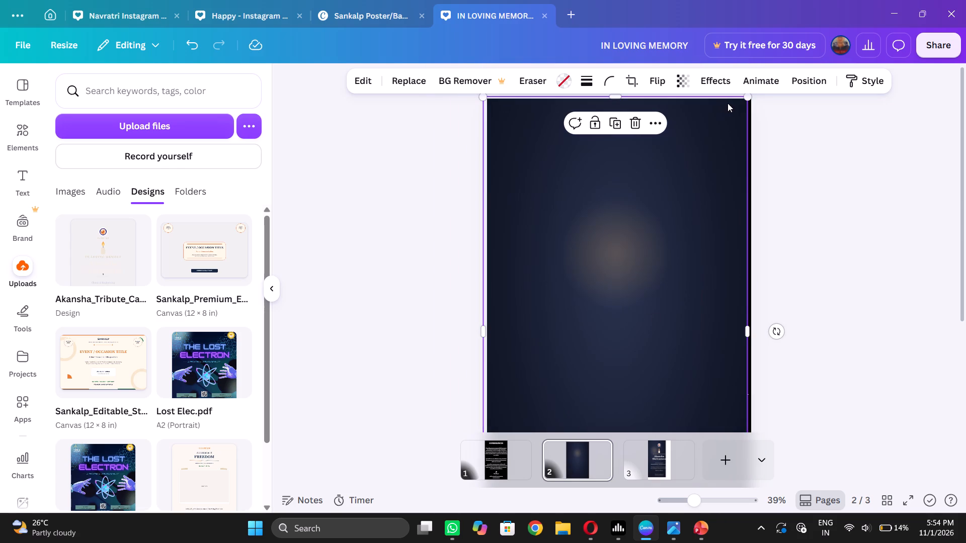
Send page 2's glow background to the back and move it up, centred on the page with its glow behind the candle.
right_click(715, 145)
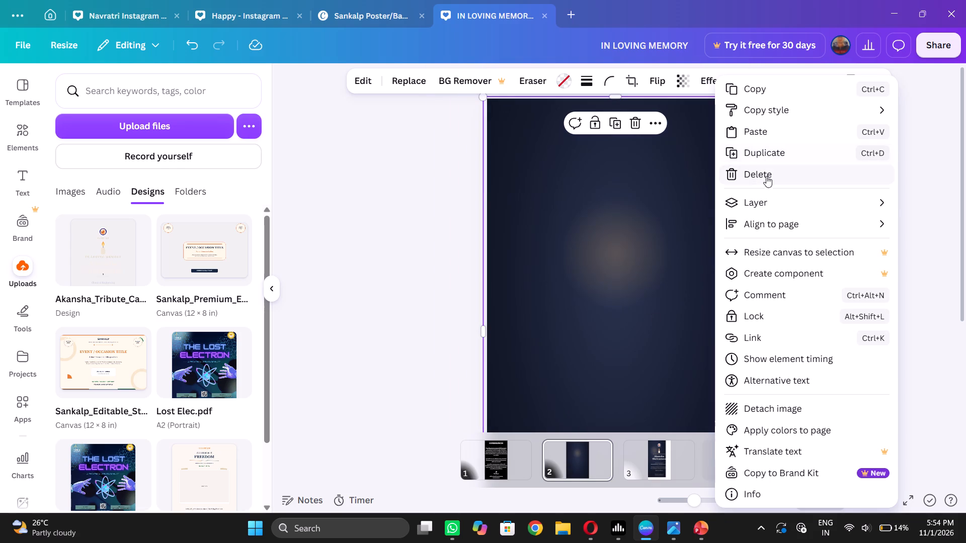
left_click(771, 197)
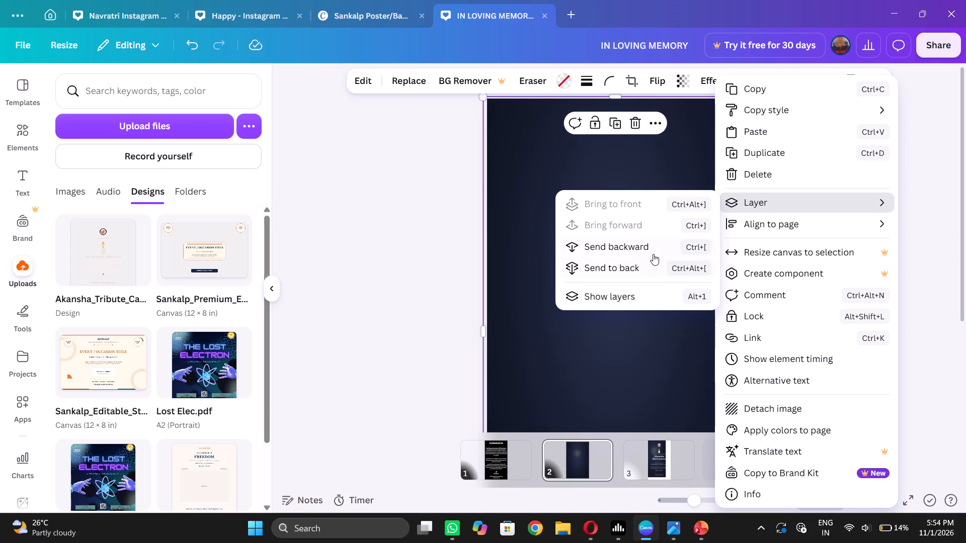
left_click(636, 271)
left_click(559, 346)
left_click_drag(615, 267, 618, 168)
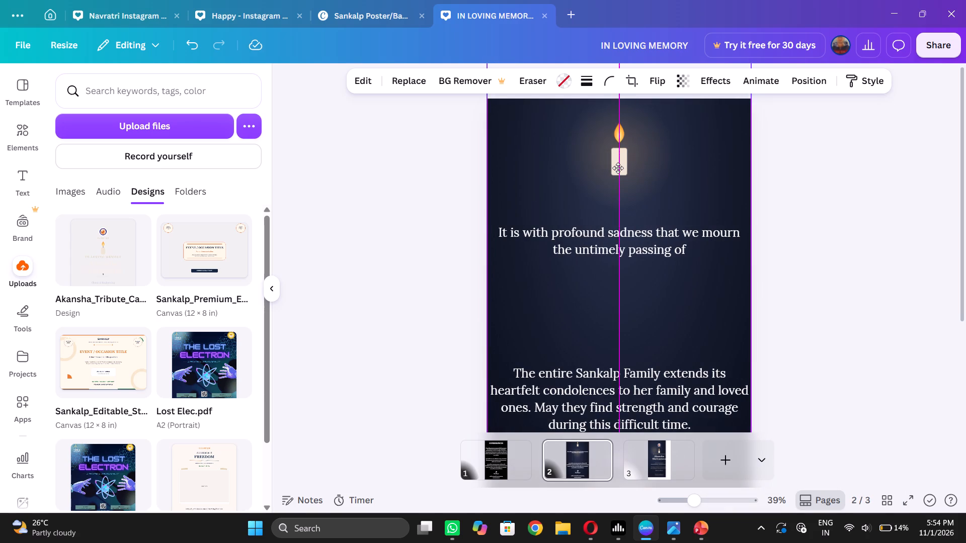
left_click_drag(618, 168, 618, 158)
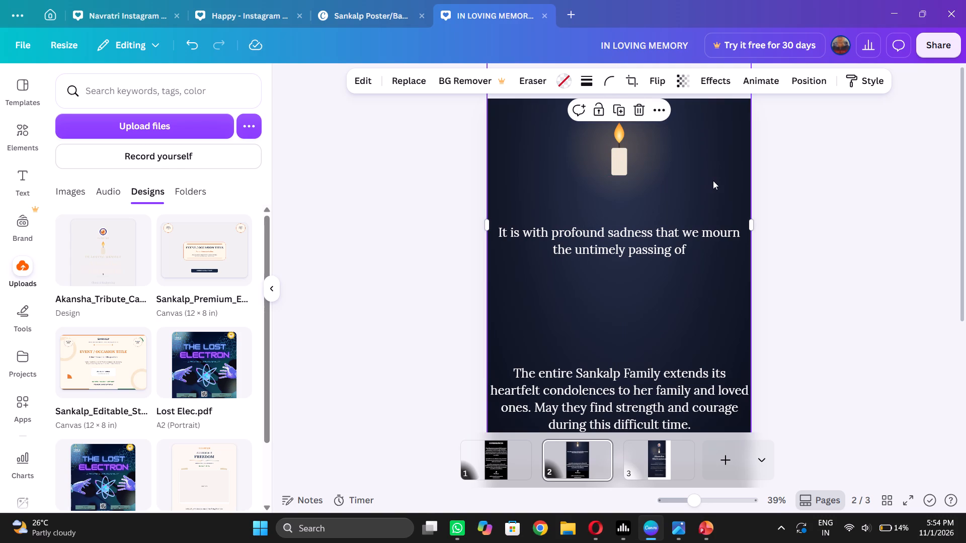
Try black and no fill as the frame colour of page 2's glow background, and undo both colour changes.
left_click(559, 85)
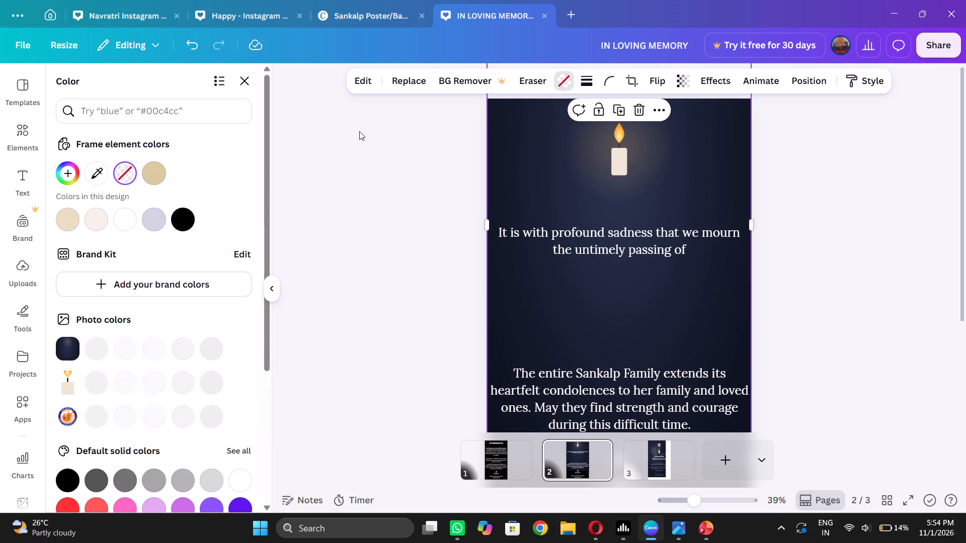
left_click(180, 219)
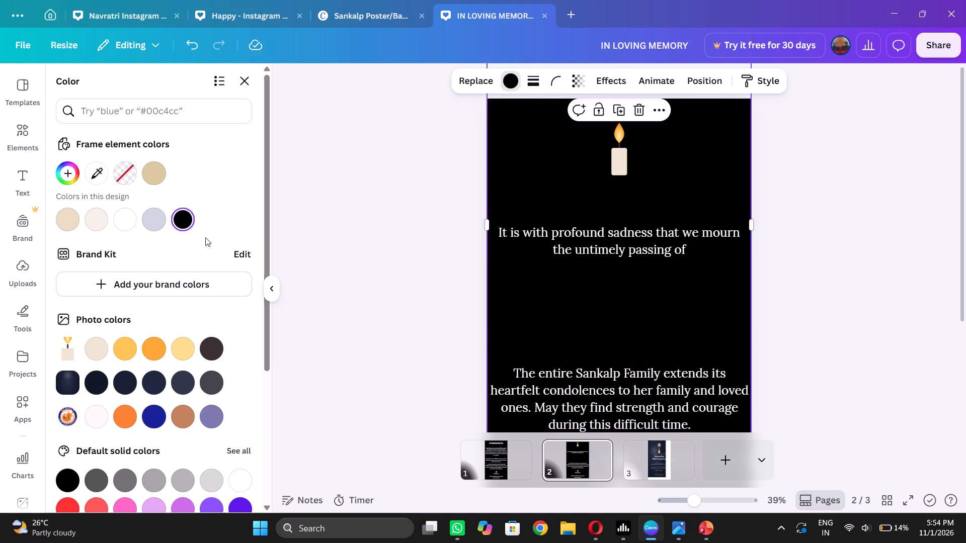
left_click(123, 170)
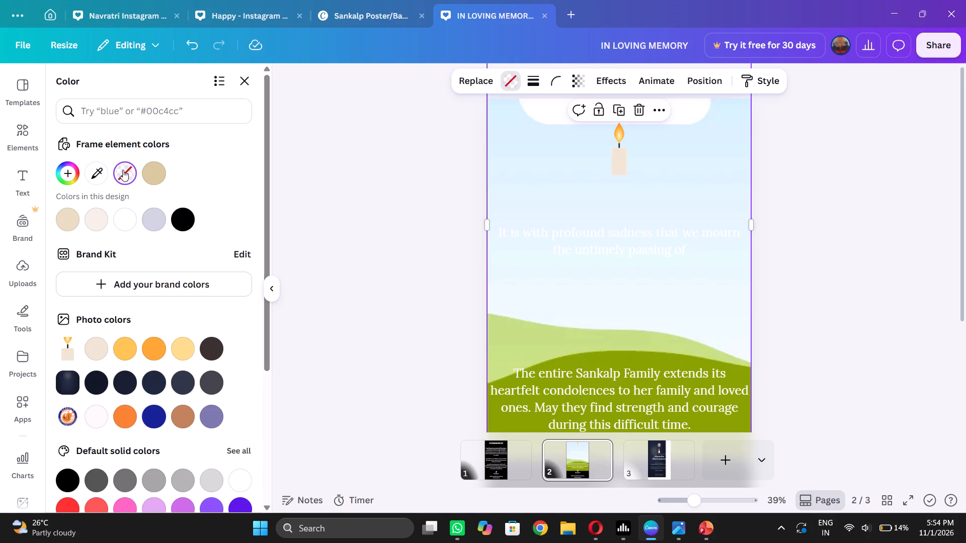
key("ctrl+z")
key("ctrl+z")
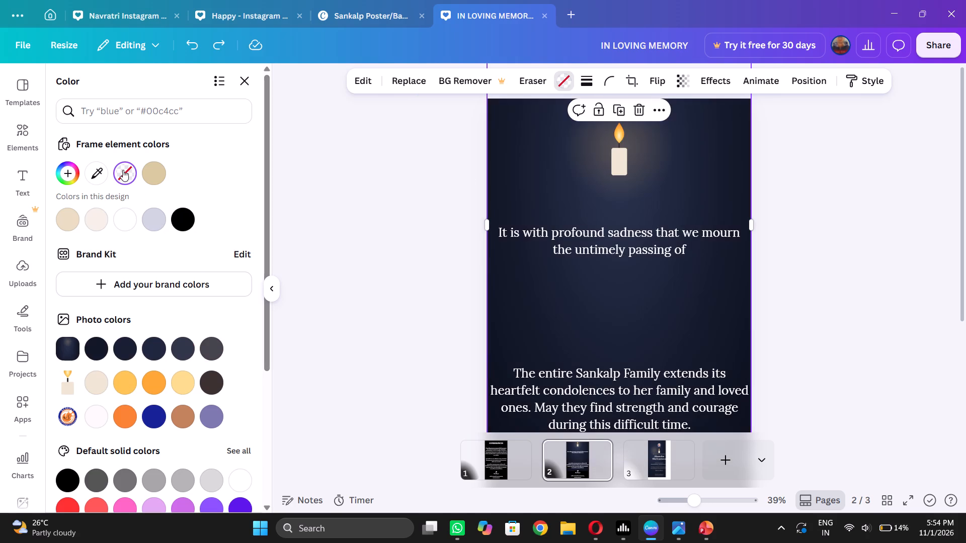
Undo the glow background's placement on page 2 back to plain black, and undo its sideways shift on page 3.
left_click(336, 297)
scroll(336, 297, "down", 2)
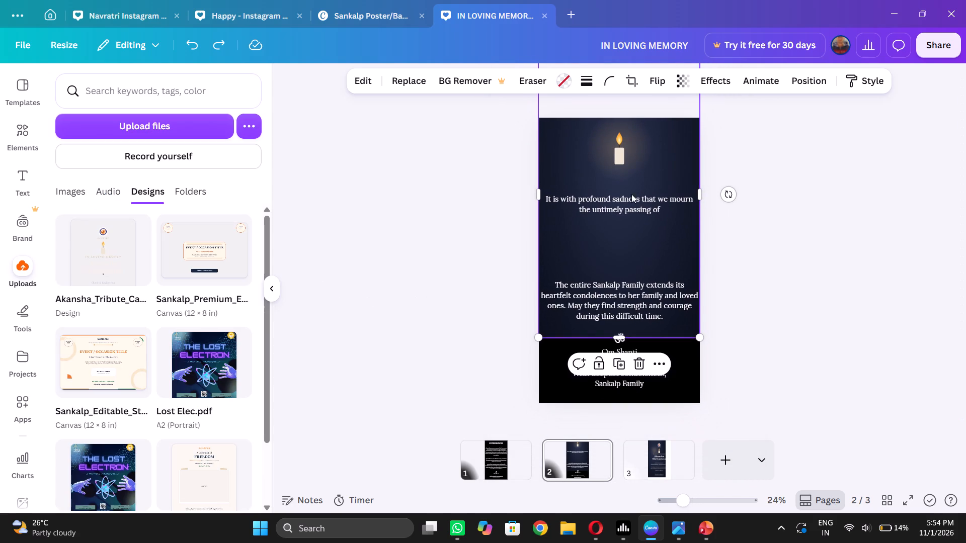
left_click(640, 362)
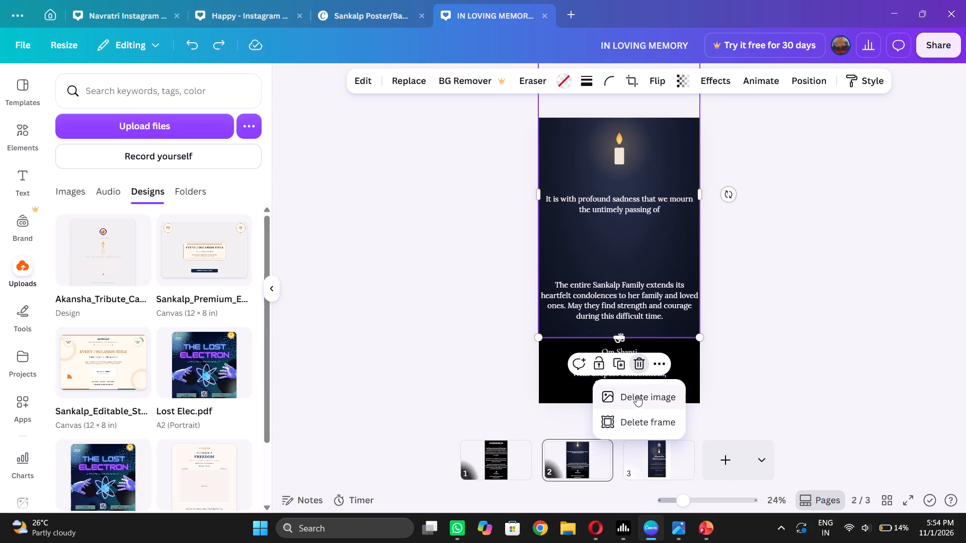
left_click(843, 237)
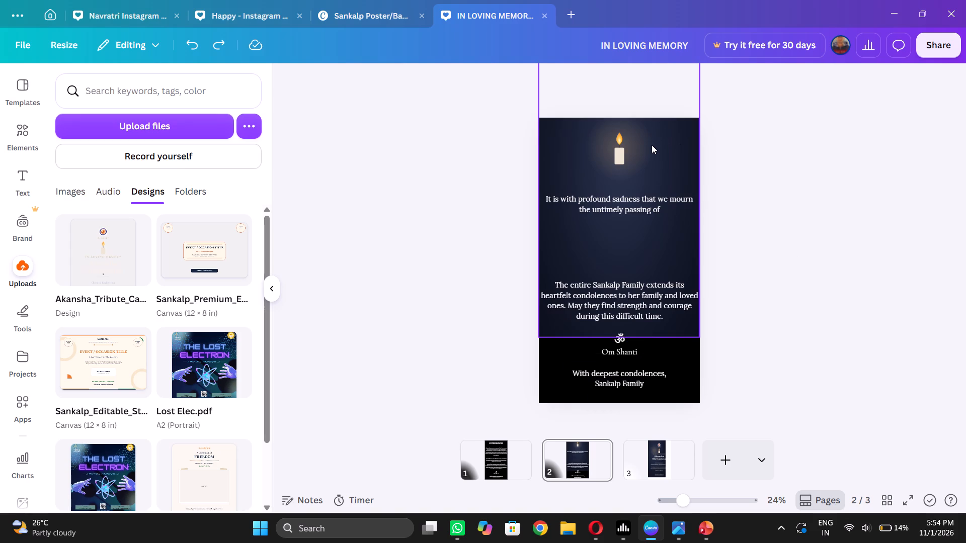
key("ctrl+z")
key("ctrl+z")
key("ctrl+z")
key("ctrl+z")
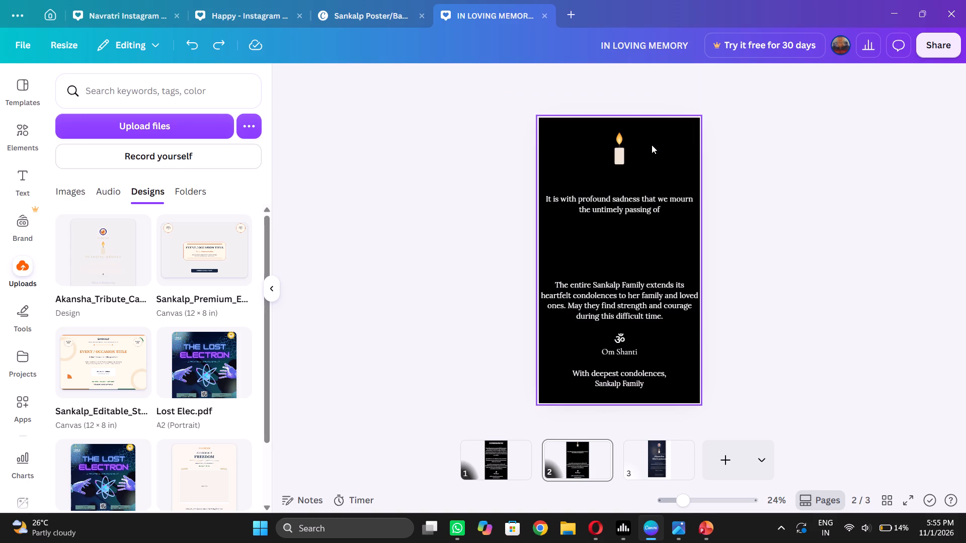
left_click(800, 269)
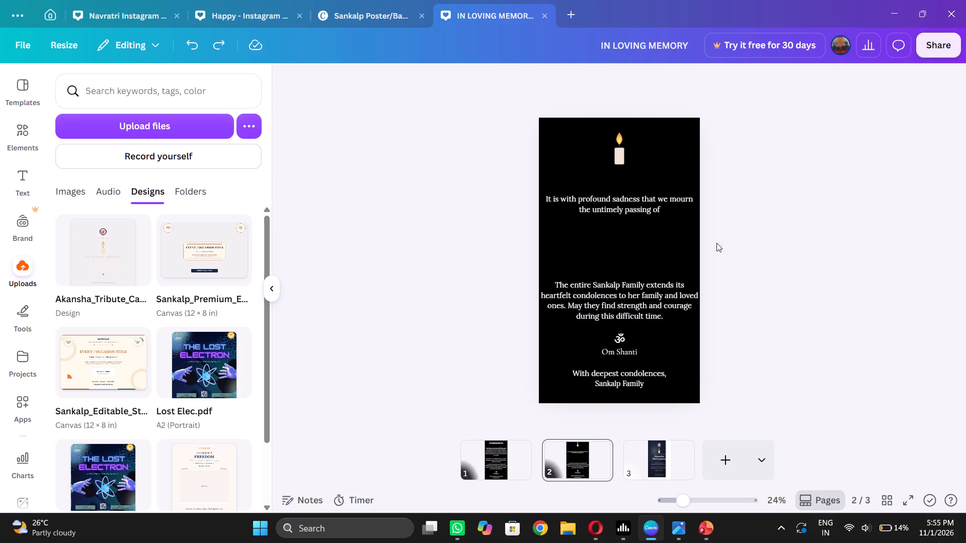
left_click(654, 455)
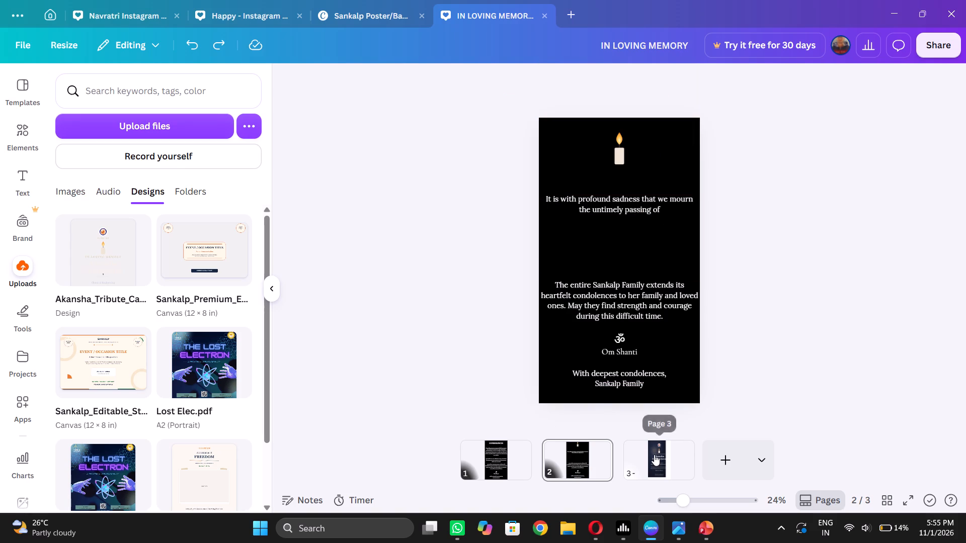
key("ctrl+z")
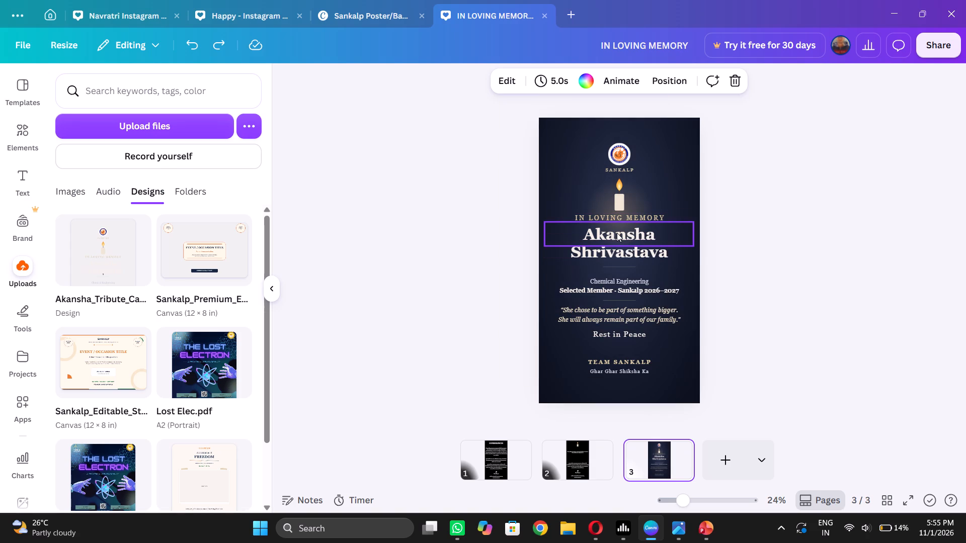
Copy the first-name heading from page 3, move page 2's opening text up beneath the candle, and paste the heading centred just below that text.
left_click(642, 232)
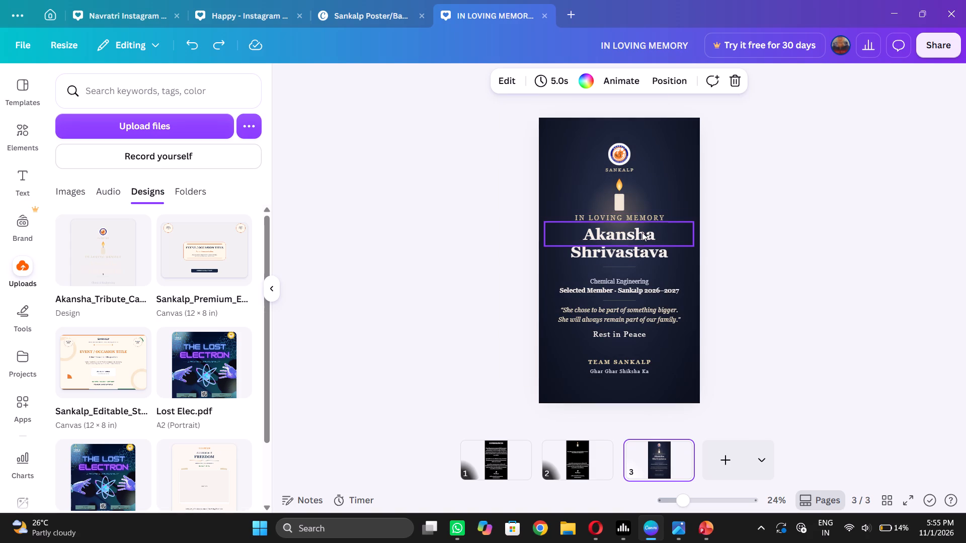
key("ctrl+c")
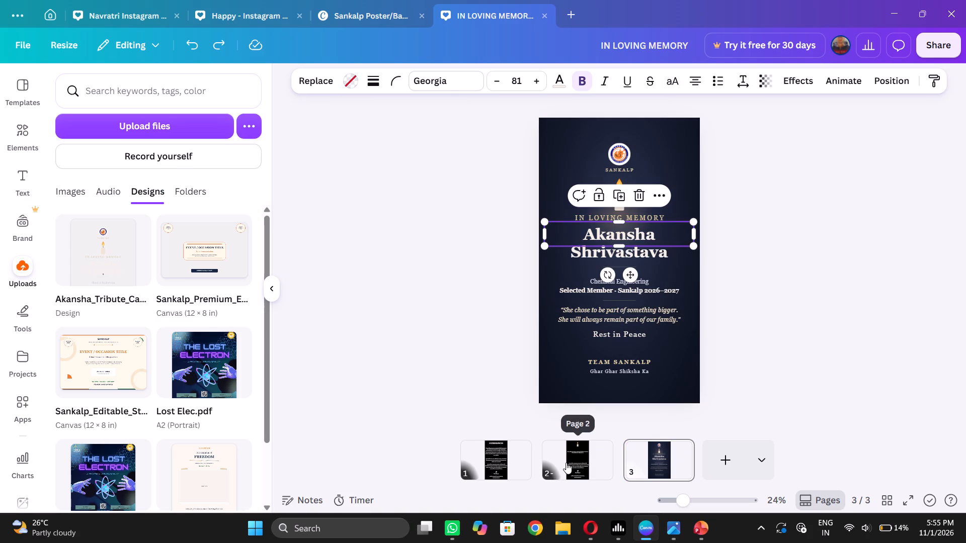
left_click(567, 463)
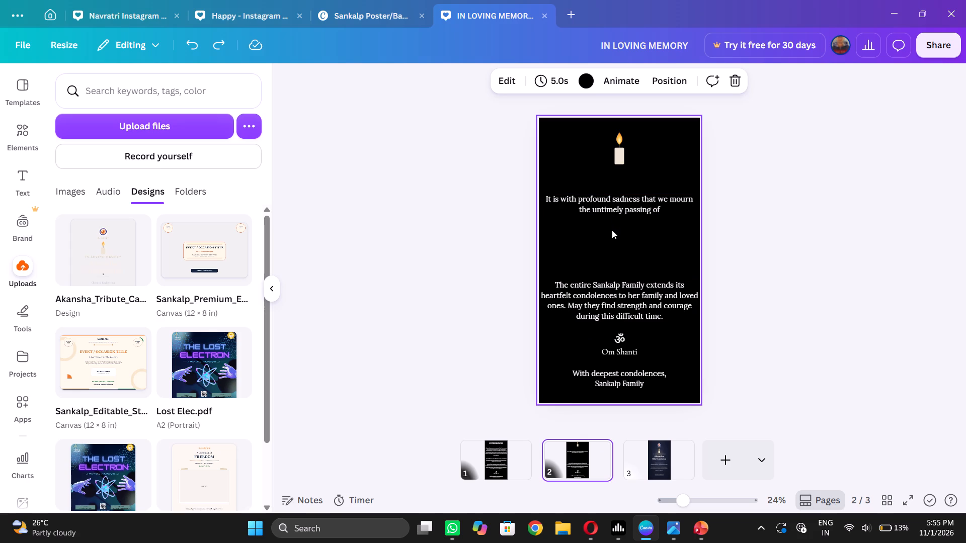
left_click_drag(614, 204, 614, 202)
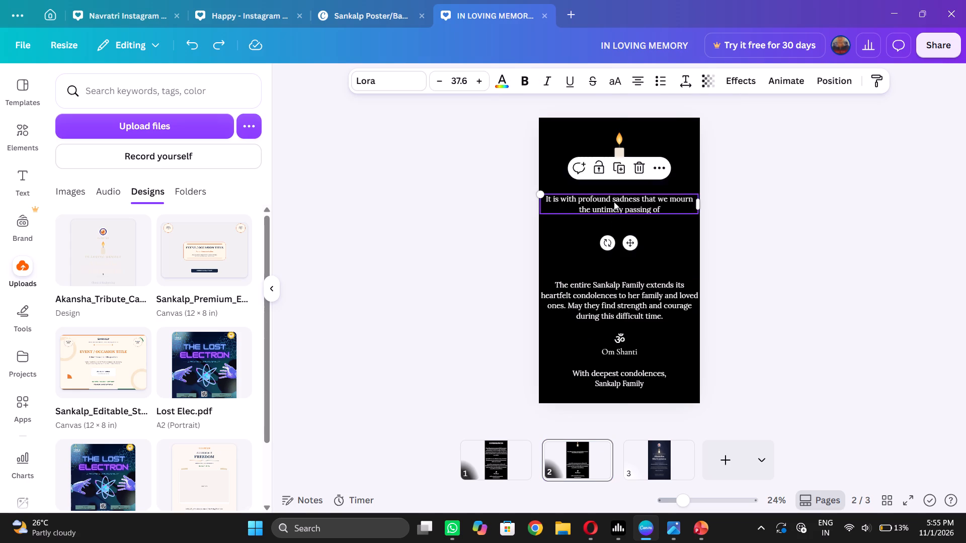
left_click_drag(614, 202, 614, 186)
left_click(658, 232)
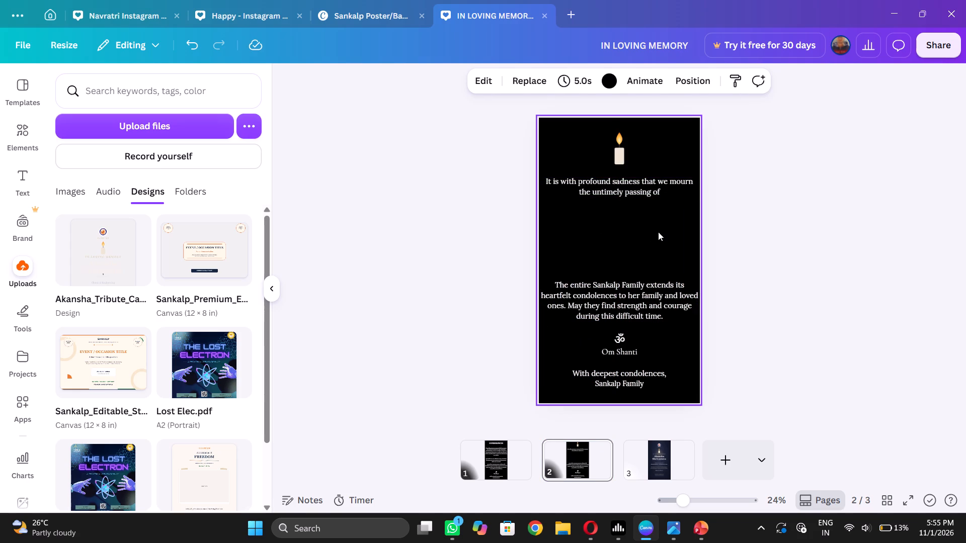
key("ctrl+v")
left_click_drag(637, 235, 637, 228)
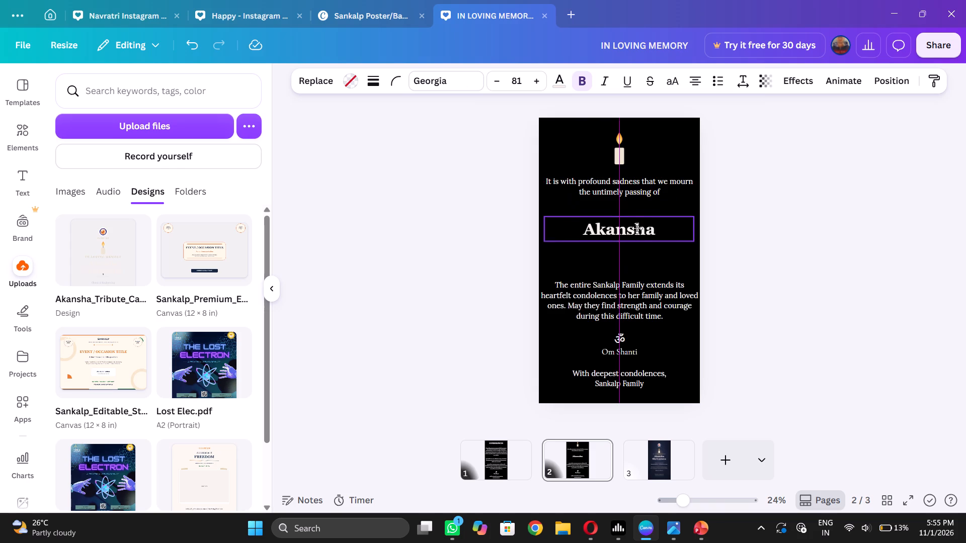
left_click_drag(637, 228, 636, 218)
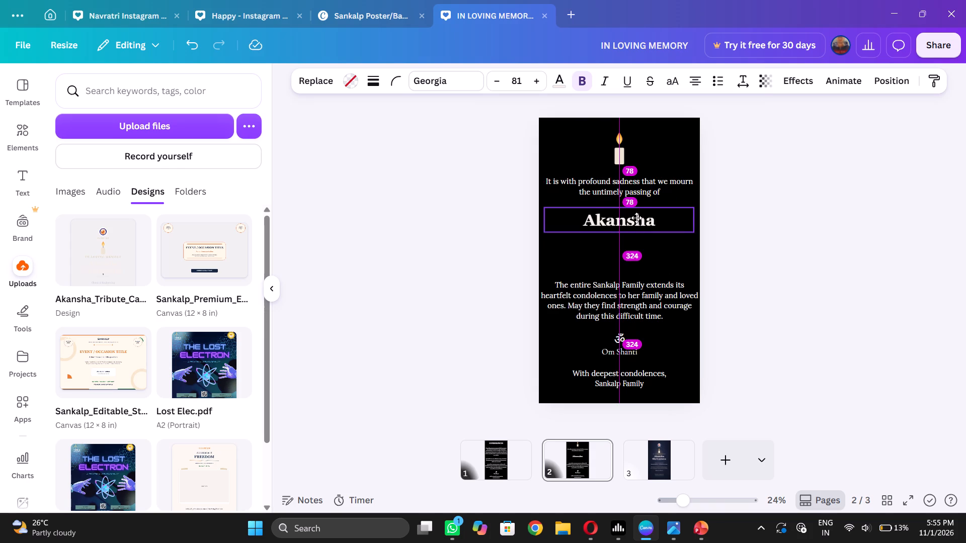
left_click_drag(636, 218, 636, 220)
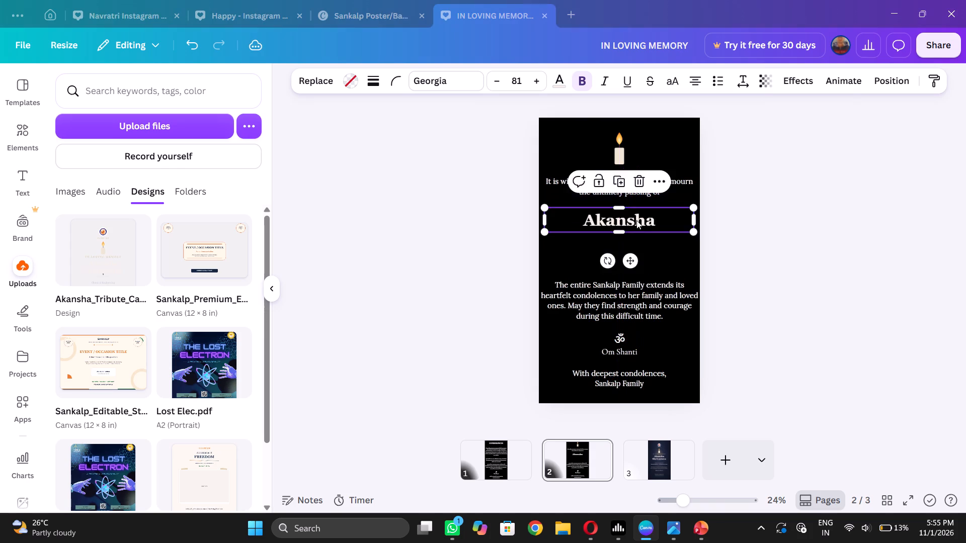
Copy the surname heading from page 3 onto page 2 and place it centred directly beneath the first-name heading.
left_click(640, 462)
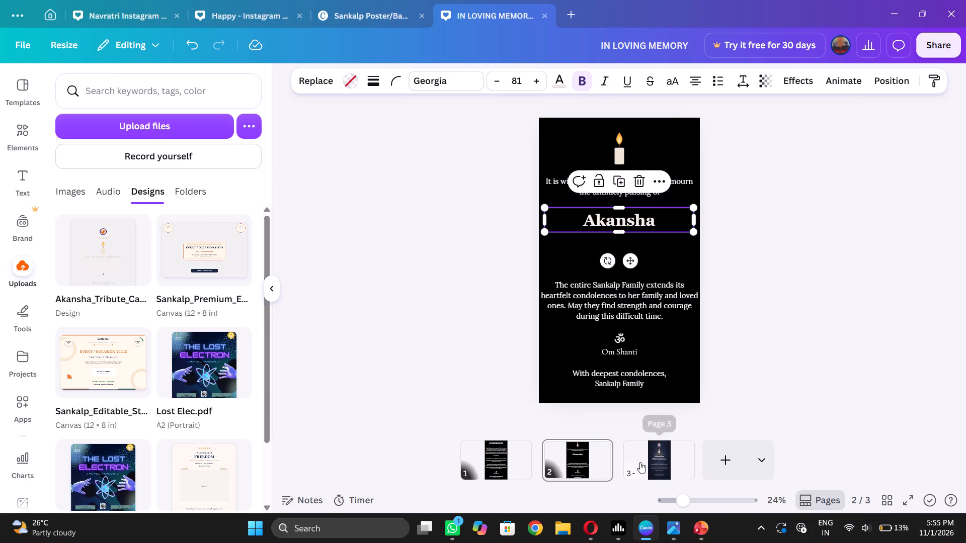
left_click(615, 253)
key("ctrl+c")
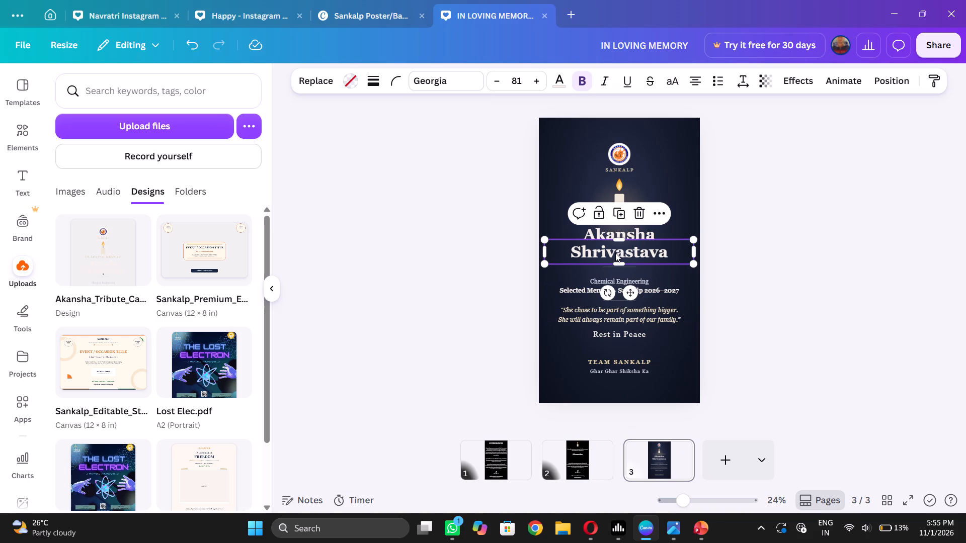
left_click(552, 468)
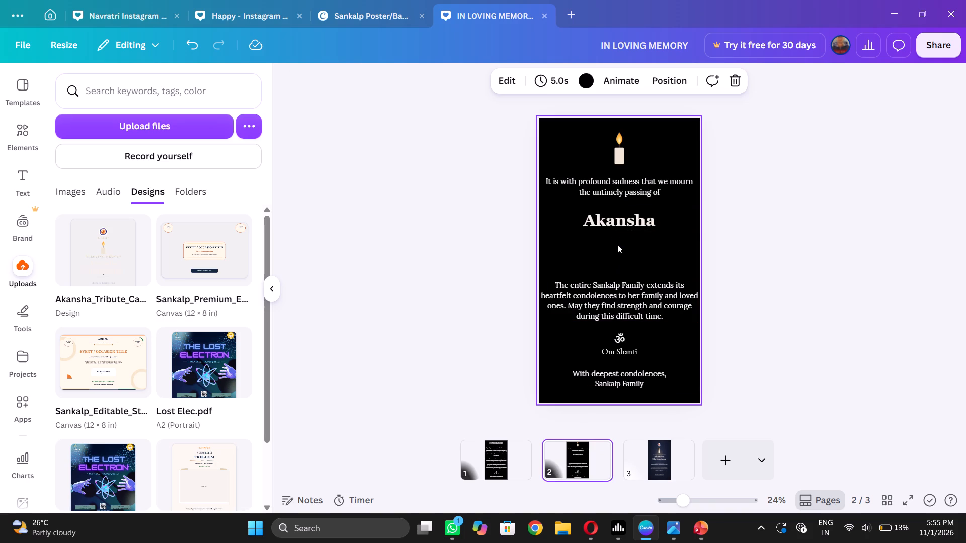
left_click(617, 244)
key("ctrl+v")
left_click_drag(633, 251, 633, 239)
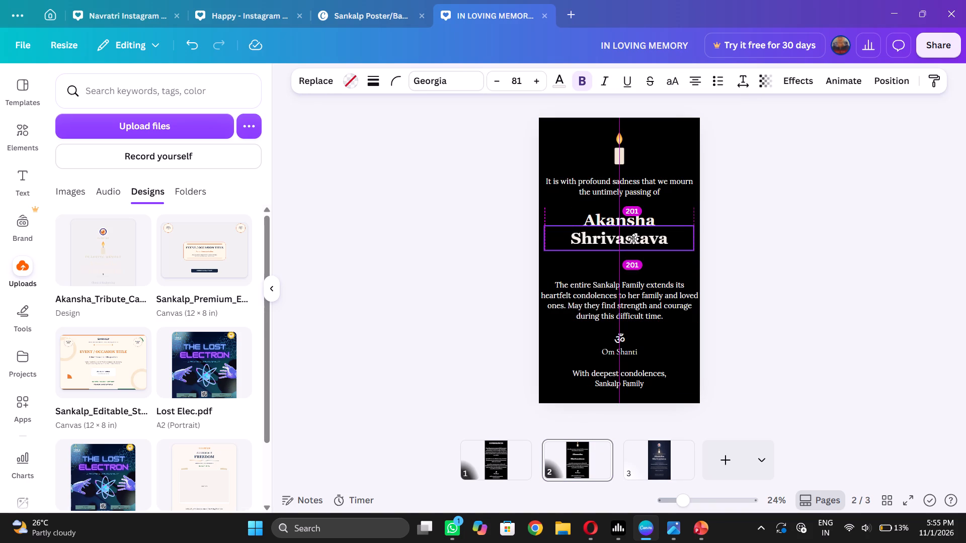
left_click_drag(633, 239, 633, 238)
left_click(809, 275)
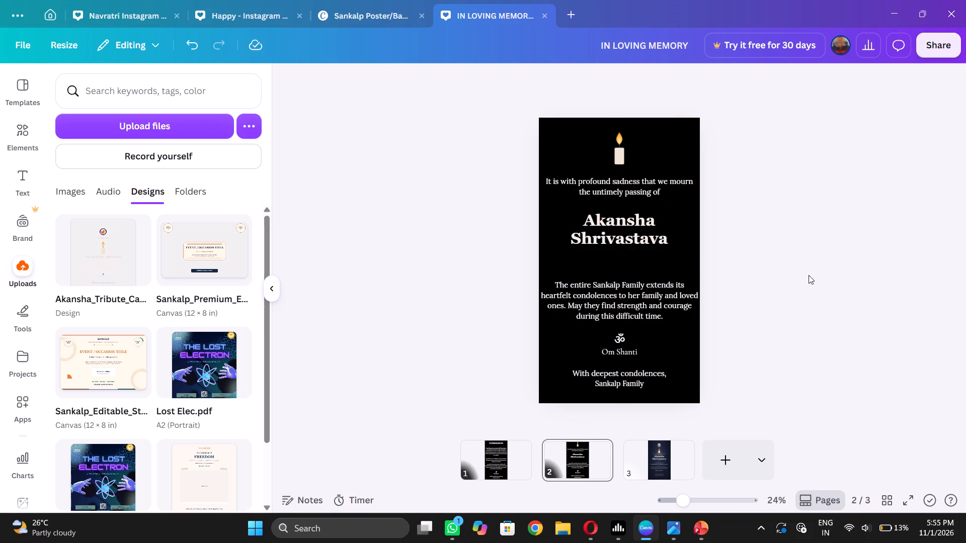
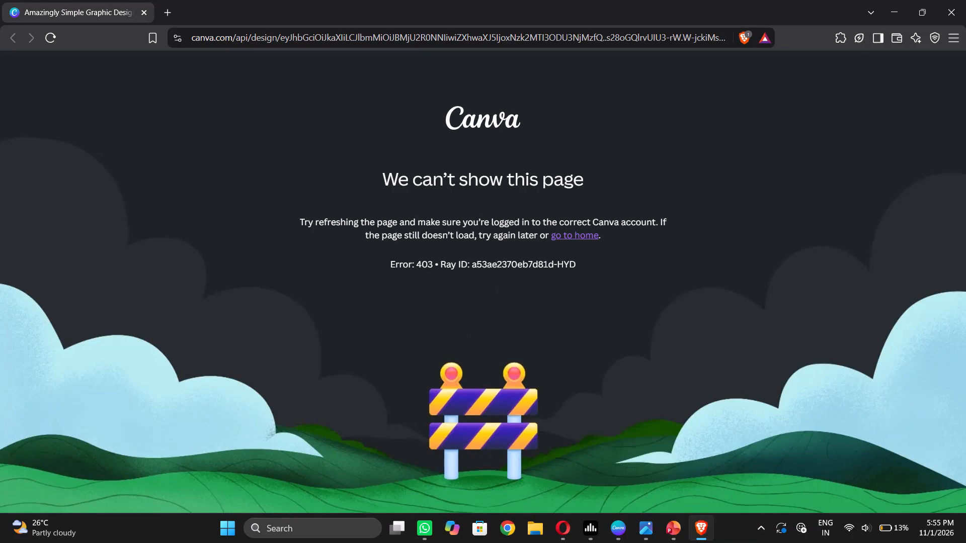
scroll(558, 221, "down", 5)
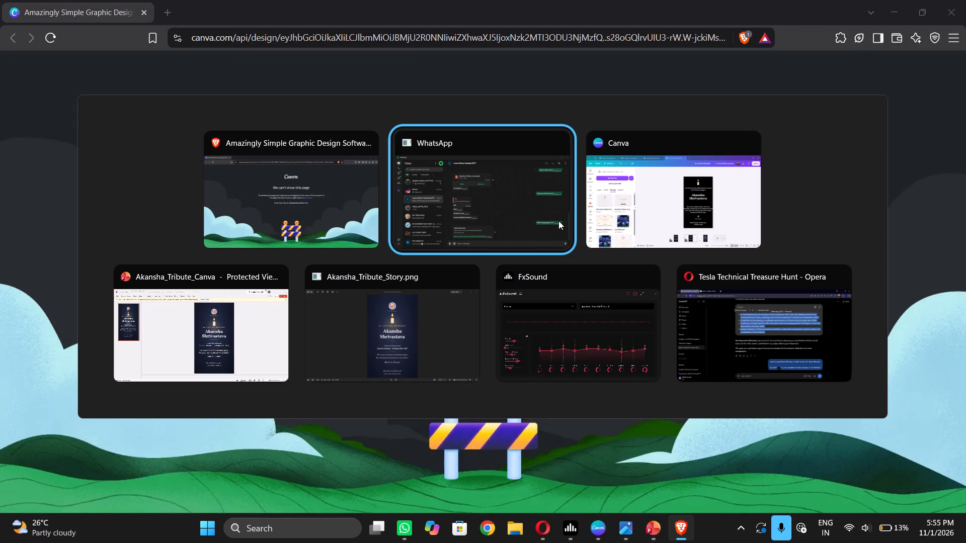
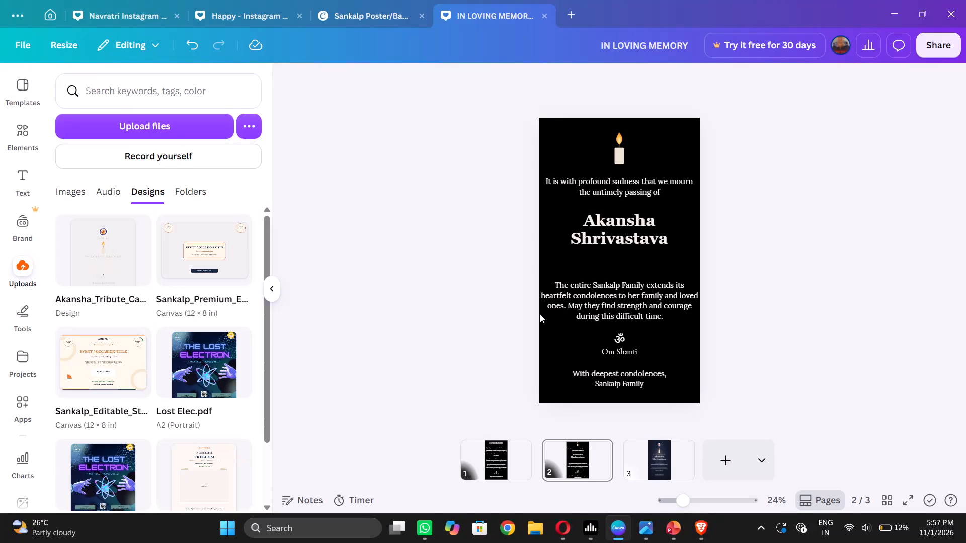
Copy the "Chemical Engineering" line from page 3 onto page 2 and place it directly beneath the name heading.
left_click(641, 456)
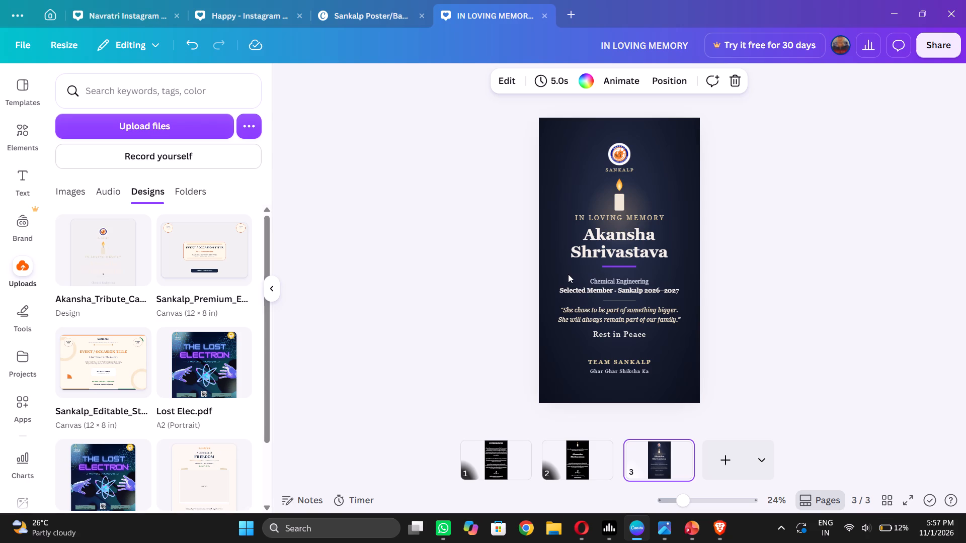
left_click_drag(568, 274, 573, 283)
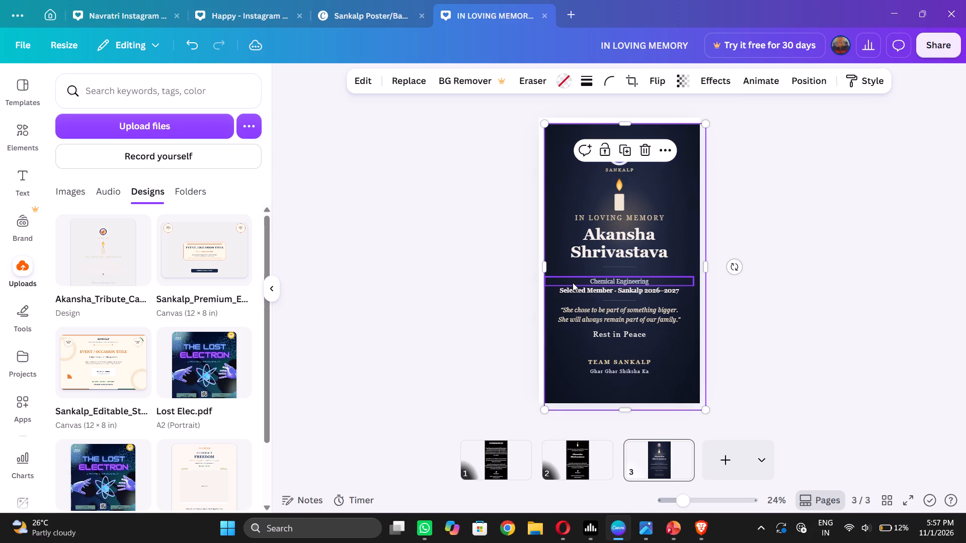
key("ctrl+z")
left_click(591, 280)
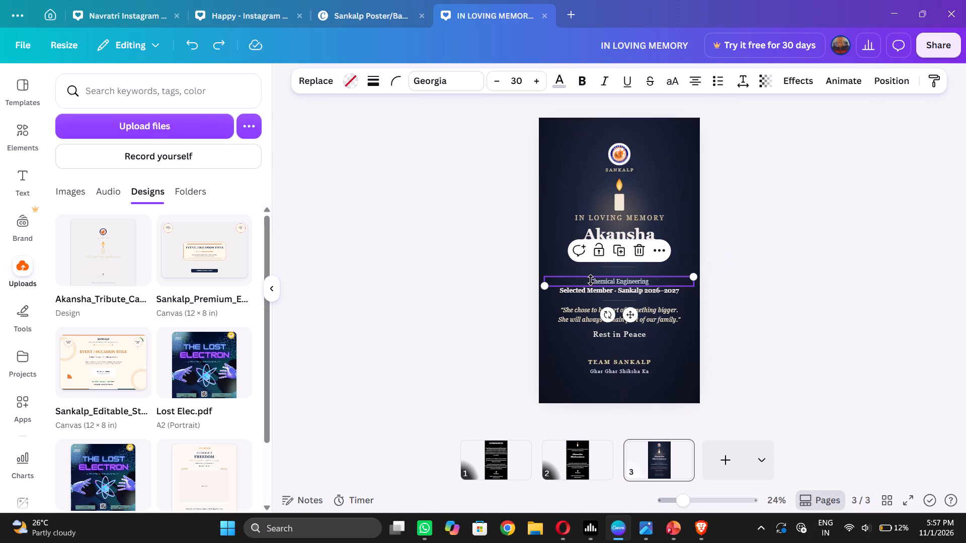
key("ctrl+c")
left_click(581, 467)
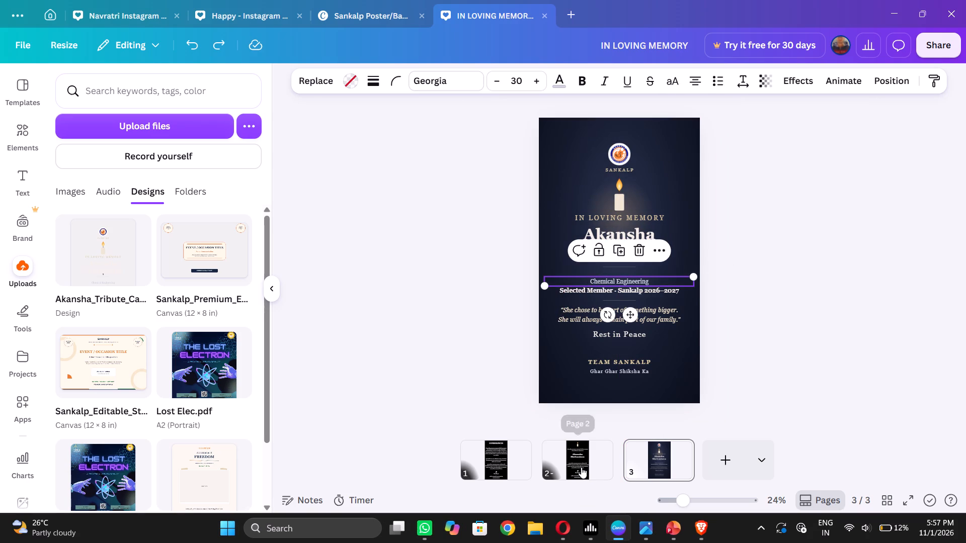
left_click(613, 255)
key("ctrl+v")
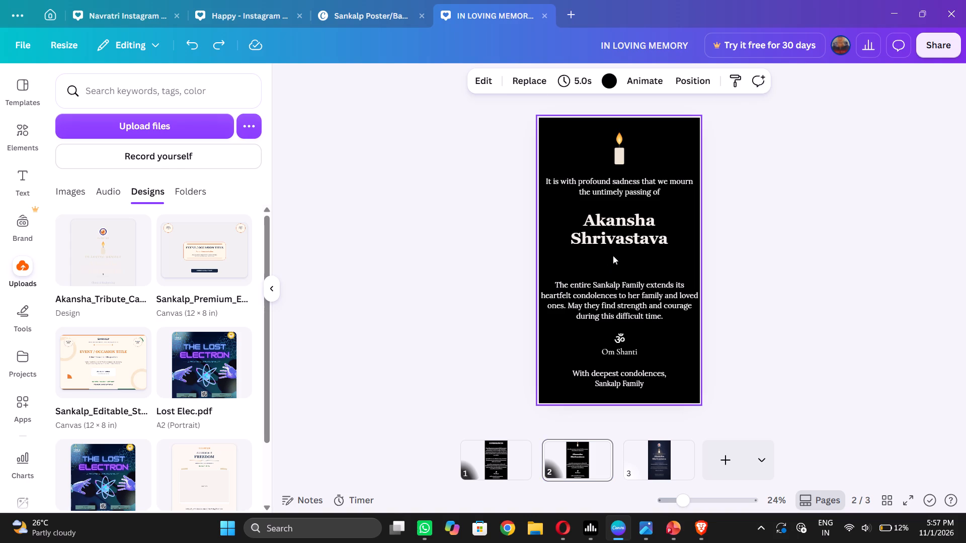
left_click_drag(632, 316, 631, 291)
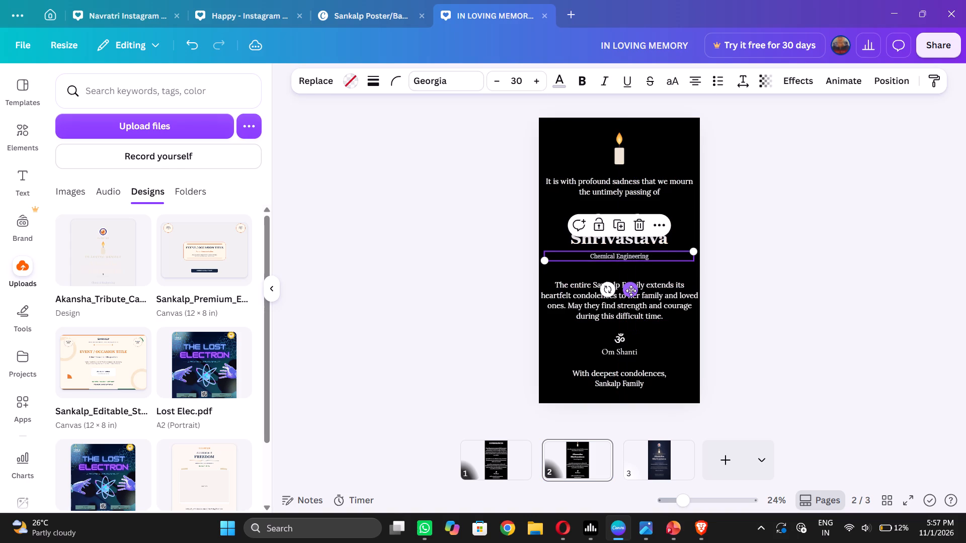
Copy the bold "Selected Member - Sankalp 2026–2027" line from page 3 onto page 2, placing it just below "Chemical Engineering".
left_click(643, 451)
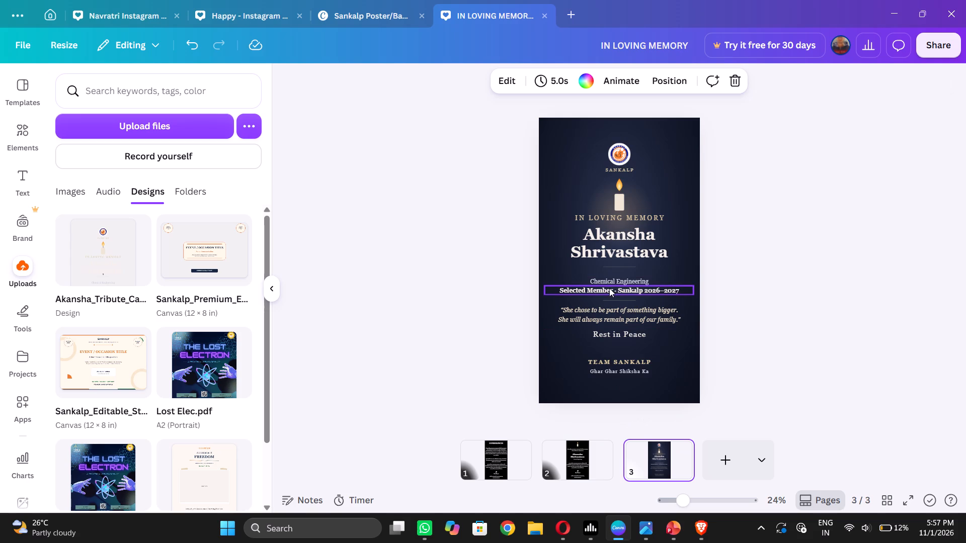
left_click(609, 289)
key("ctrl+c")
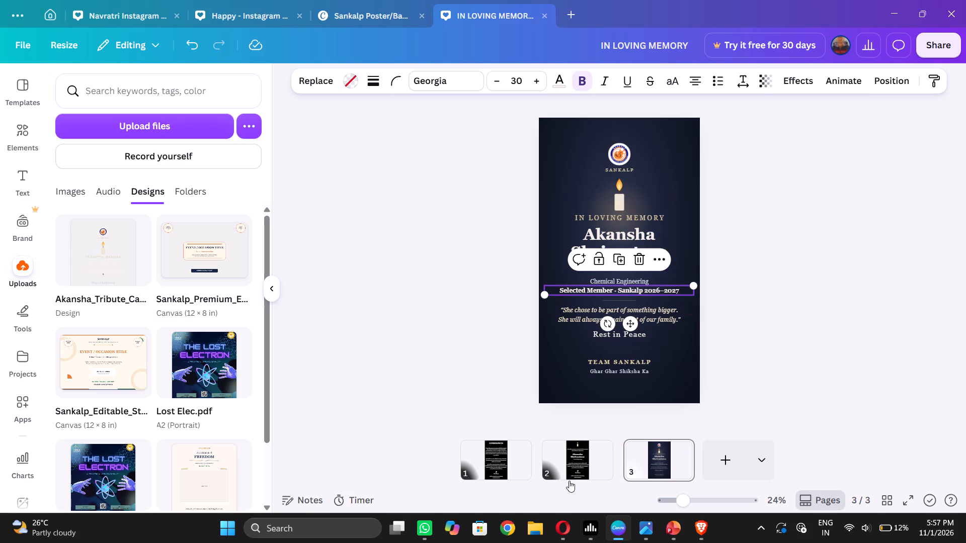
left_click(580, 473)
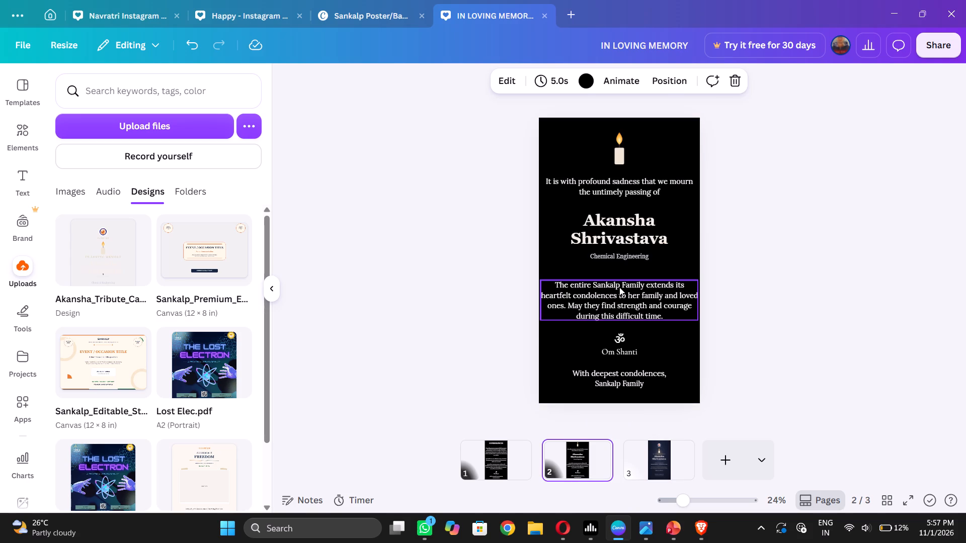
left_click(642, 271)
key("ctrl+v")
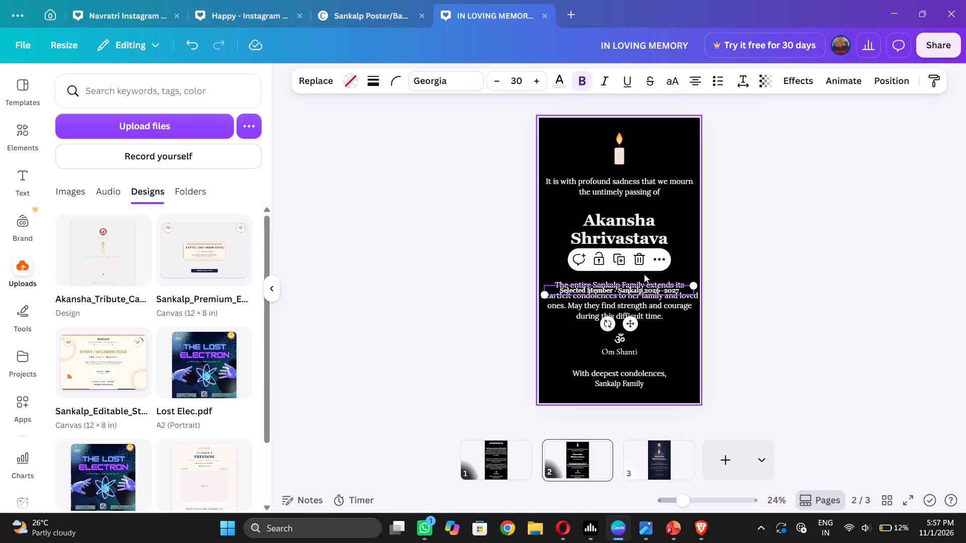
left_click_drag(633, 326, 637, 304)
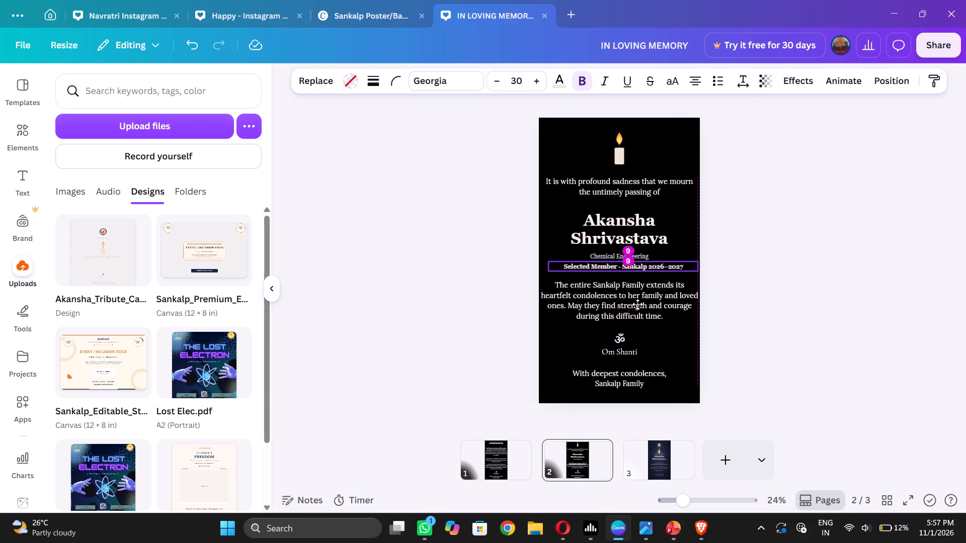
left_click_drag(637, 304, 637, 304)
left_click(799, 304)
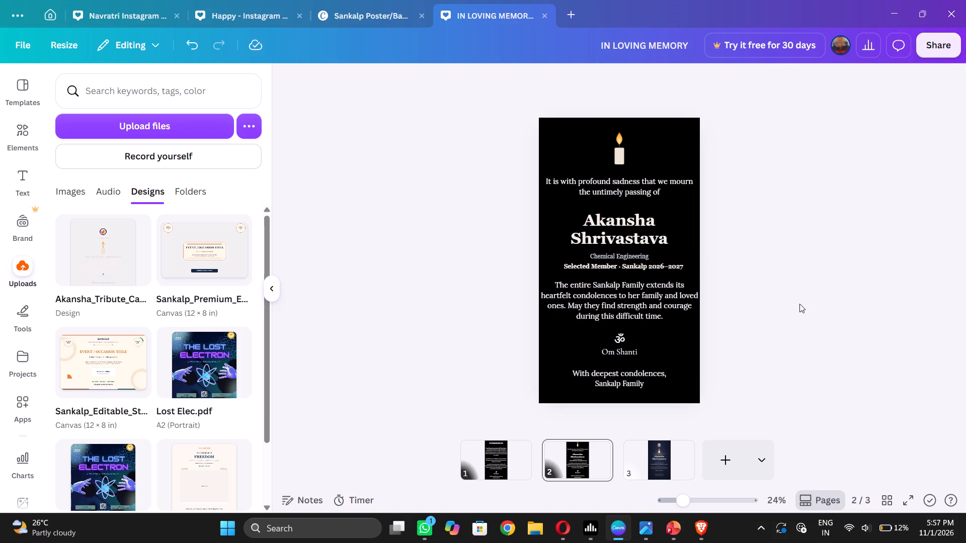
Copy the thin divider line under the name on page 3 onto page 2, centred between the name and "Chemical Engineering".
left_click(656, 470)
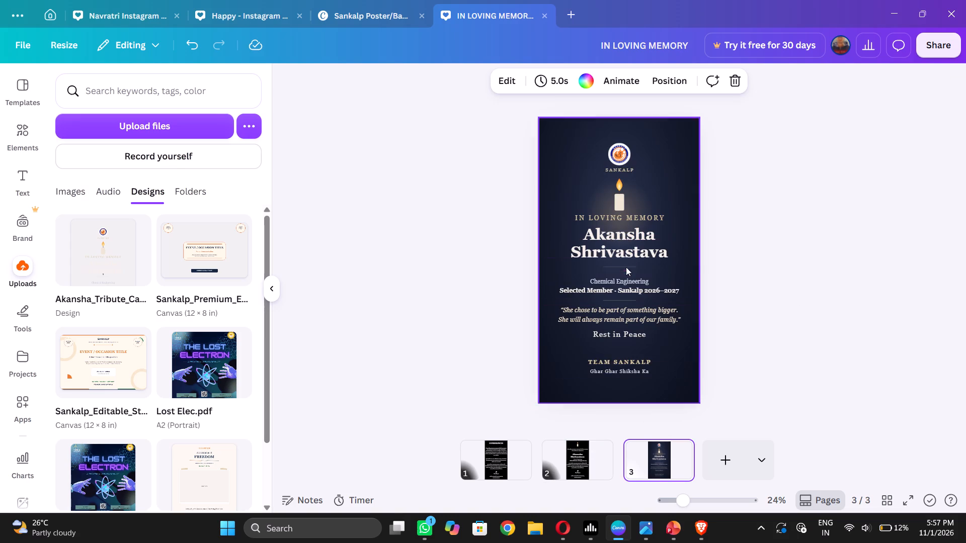
left_click(626, 265)
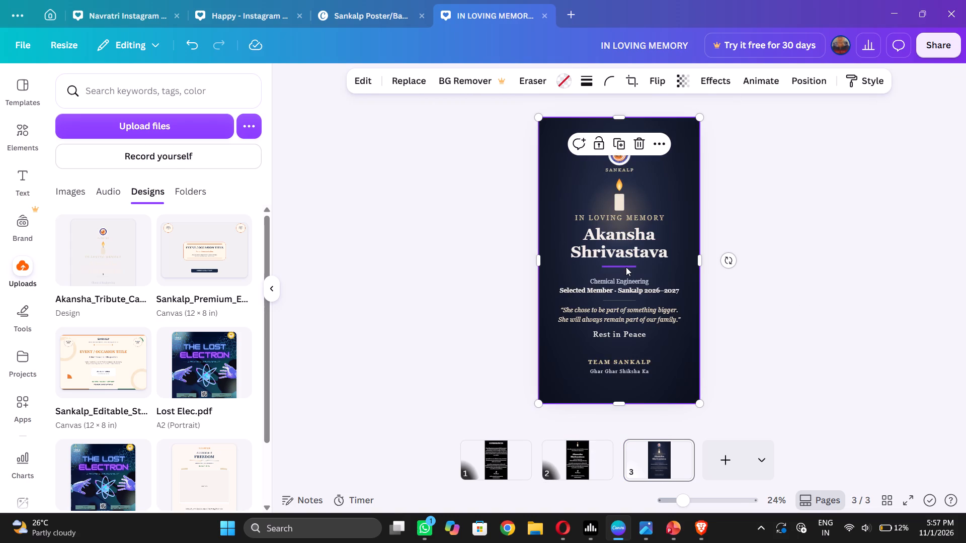
left_click(626, 267)
key("ctrl+c")
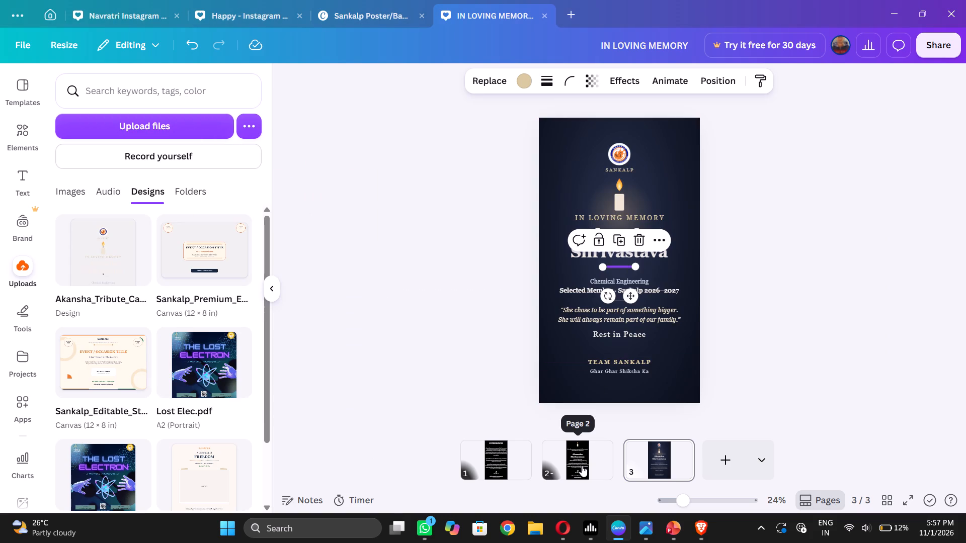
left_click(582, 466)
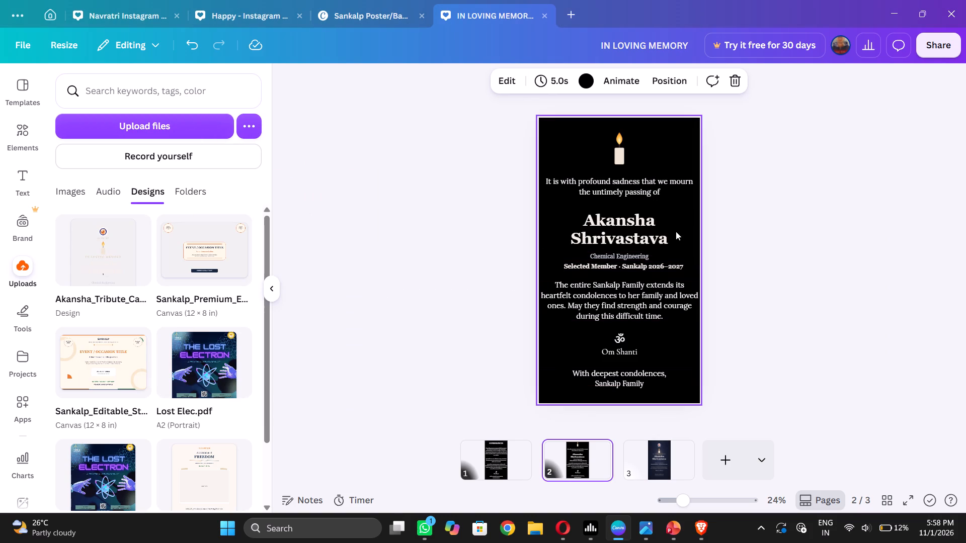
left_click(677, 199)
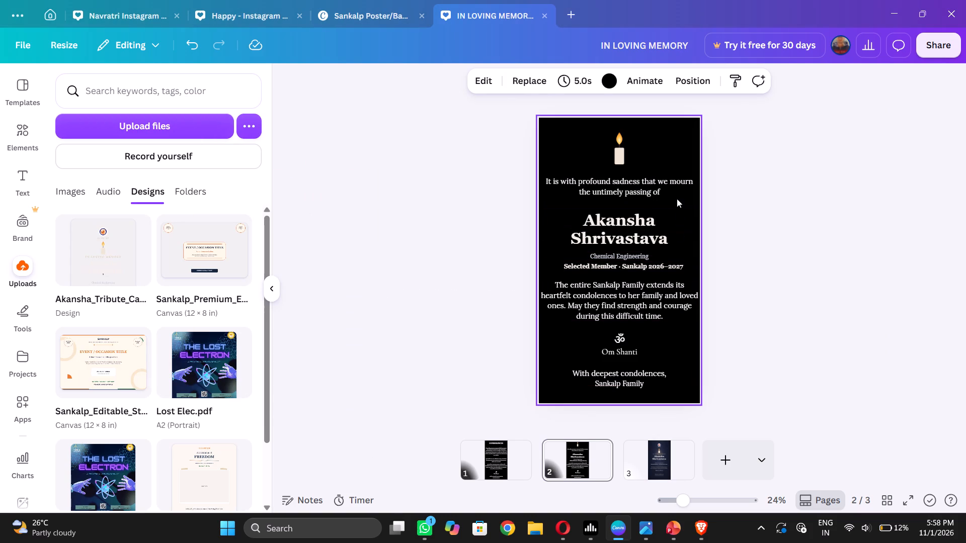
key("ctrl+v")
left_click_drag(626, 296, 624, 280)
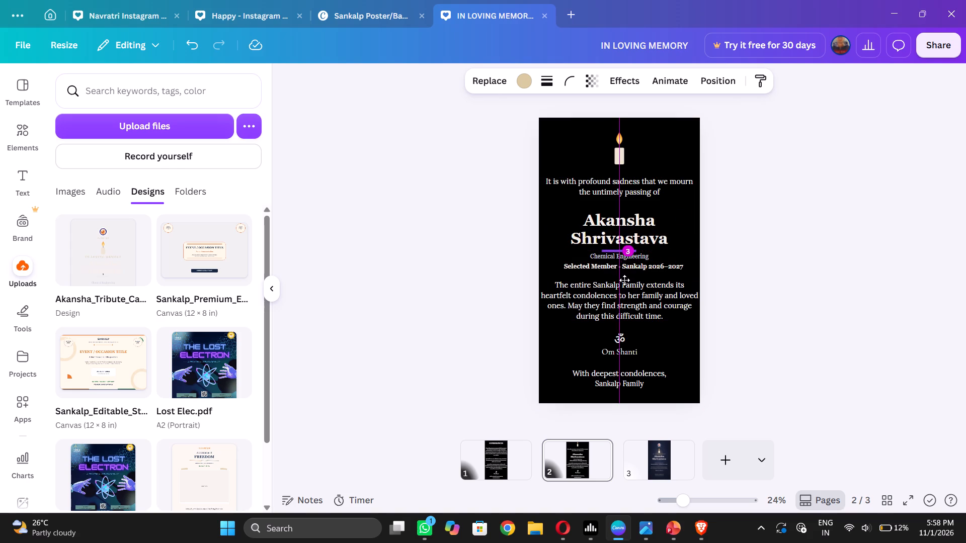
left_click_drag(624, 280, 624, 279)
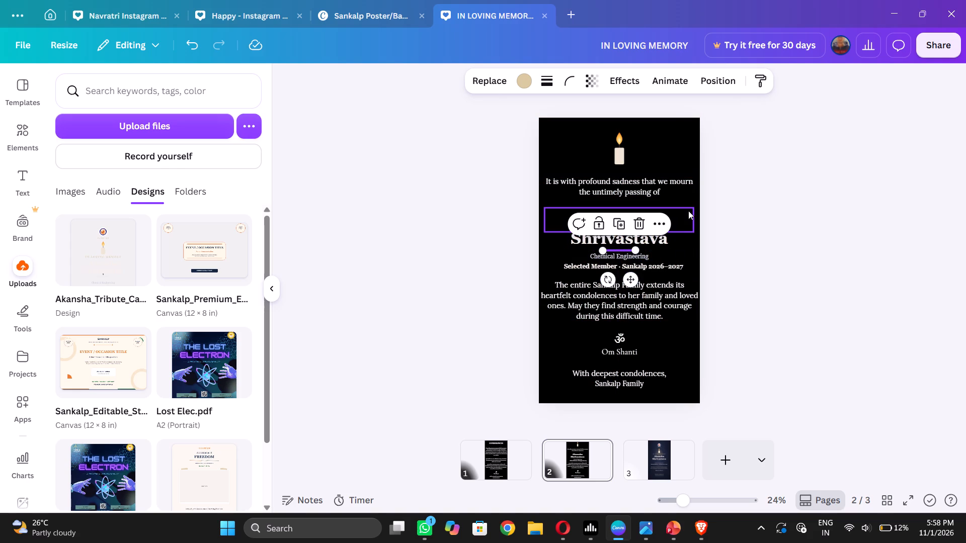
Duplicate the divider on page 2 and centre the copy between the "Selected Member" line and the condolence paragraph.
key("ctrl+d")
left_click_drag(635, 283, 634, 305)
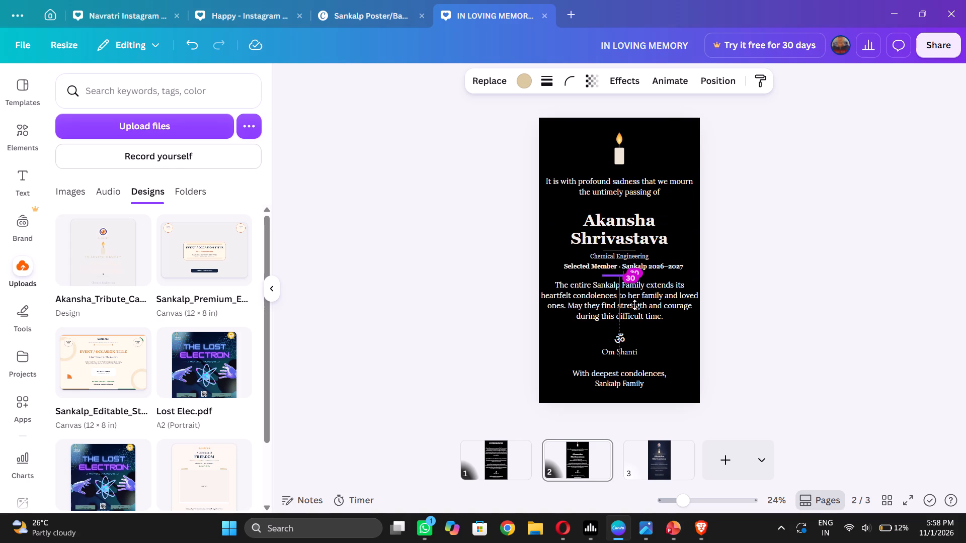
left_click_drag(634, 305, 633, 305)
left_click(757, 299)
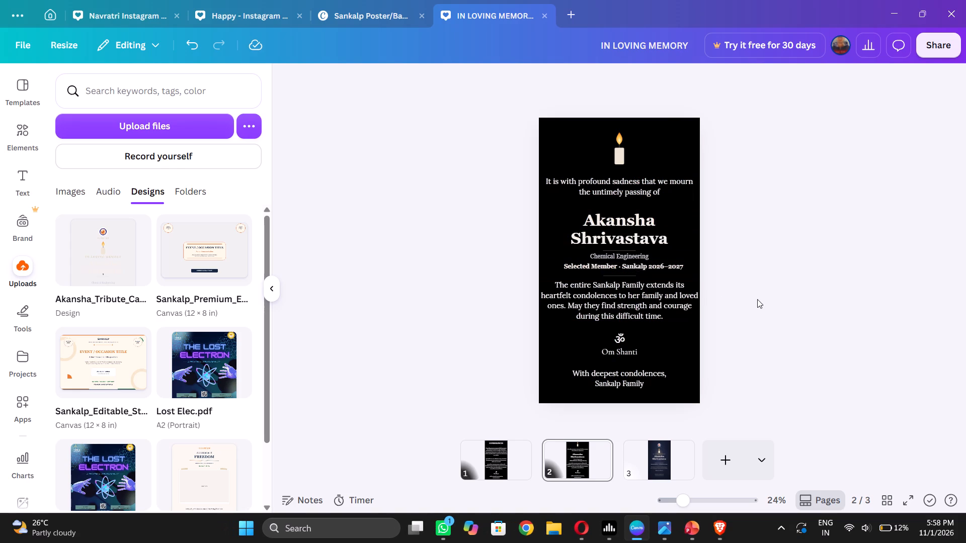
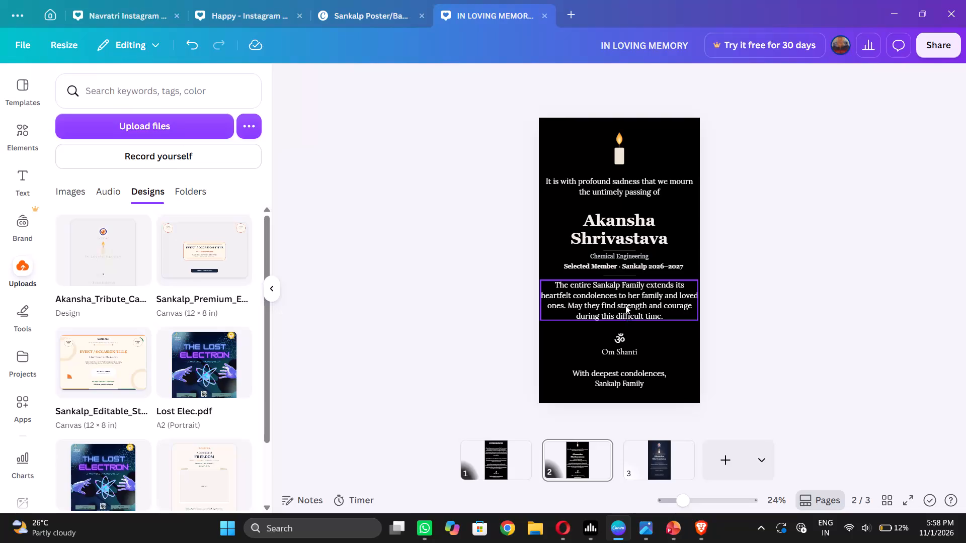
Shift the Om Shanti block and the condolence paragraph slightly down on page 2, leaving more room below the lower divider.
left_click(623, 349)
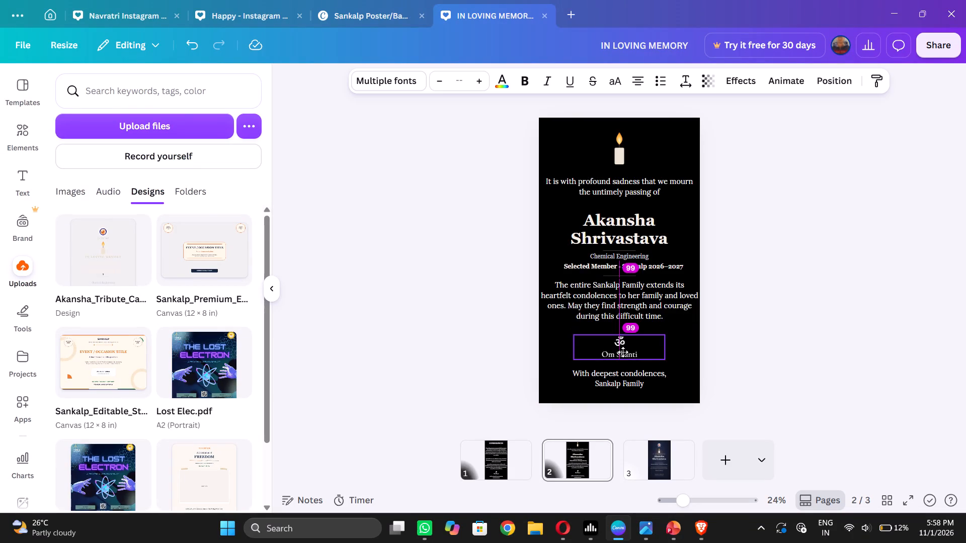
left_click_drag(625, 285, 626, 291)
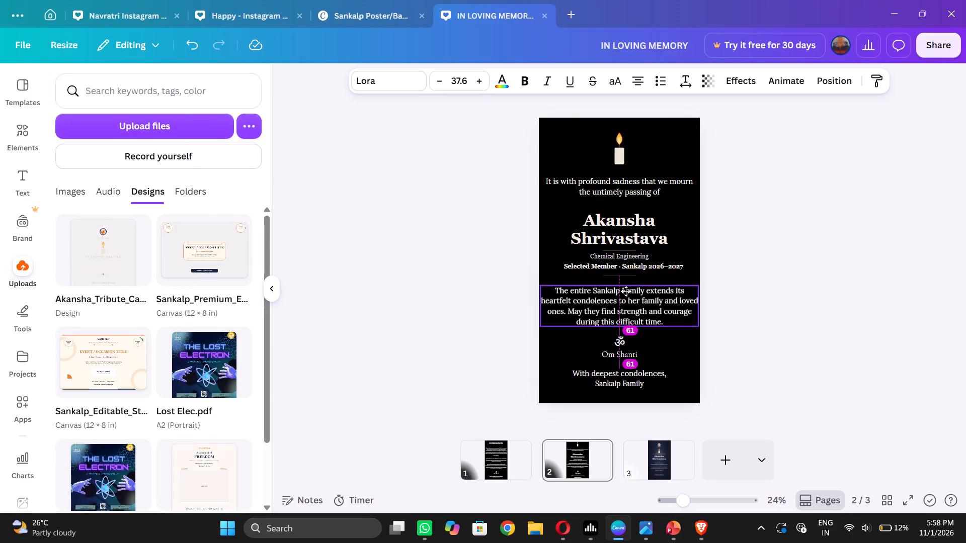
left_click_drag(626, 291, 626, 292)
left_click(624, 292)
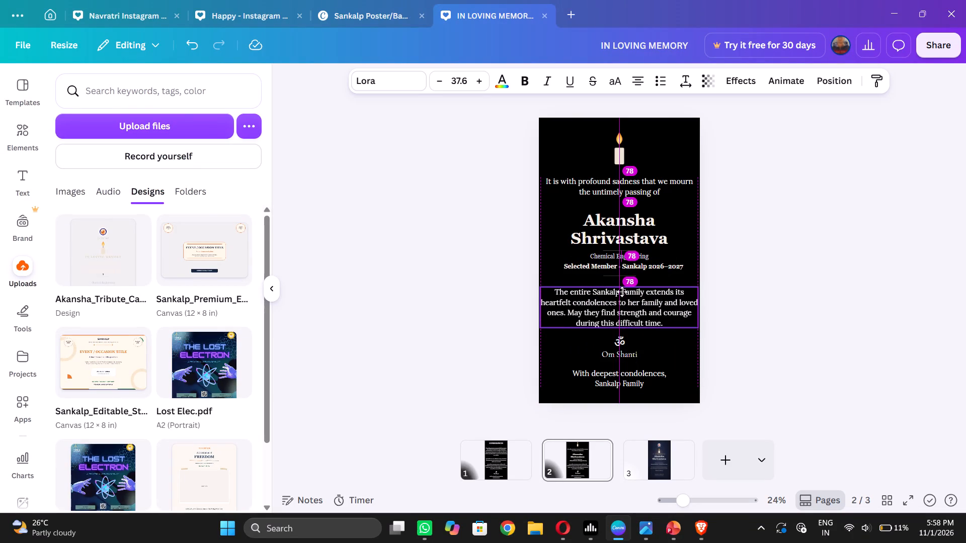
left_click(832, 263)
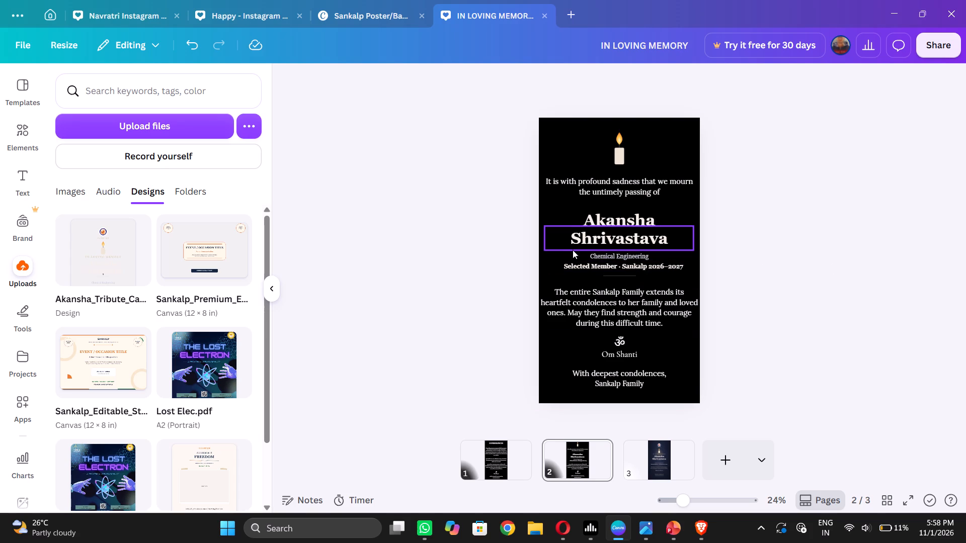
Group the "Chemical Engineering" line, the "Selected Member" line and the lower divider, and move the group slightly down.
left_click_drag(587, 281, 582, 270)
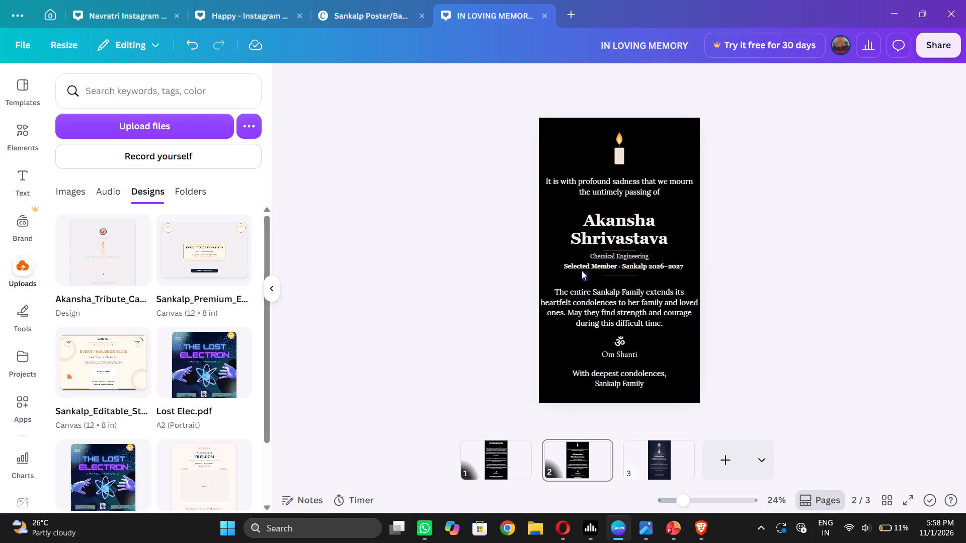
left_click_drag(582, 270, 644, 250)
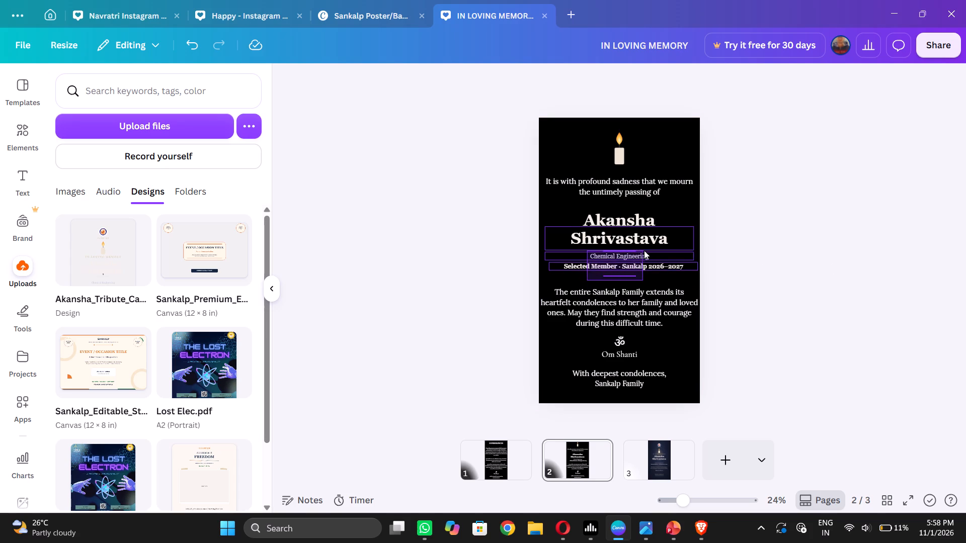
left_click_drag(644, 250, 645, 249)
left_click_drag(645, 249, 645, 250)
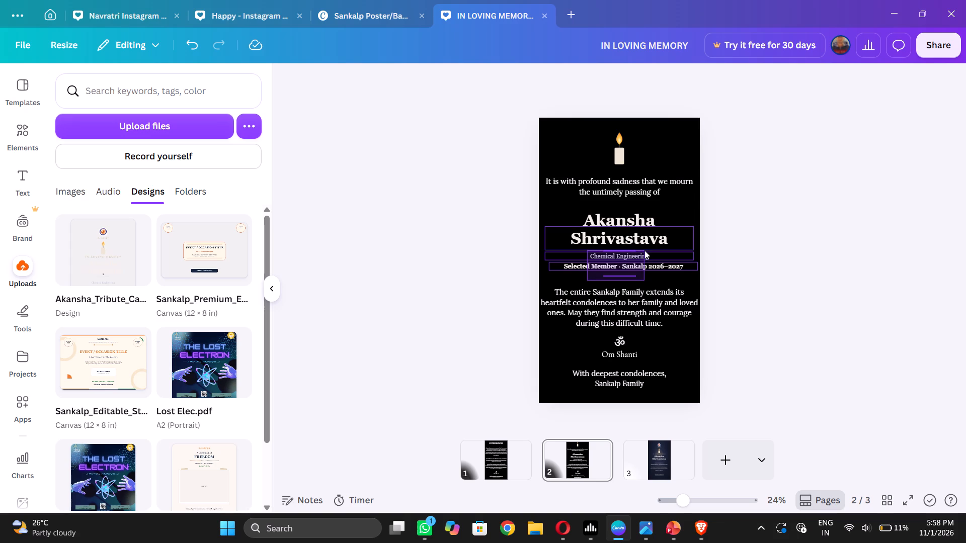
left_click_drag(645, 250, 645, 252)
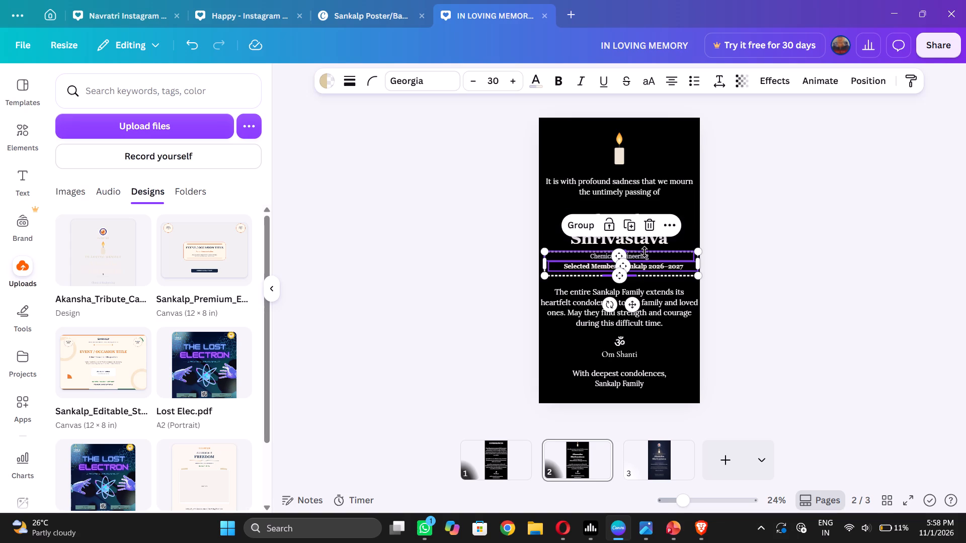
left_click(577, 225)
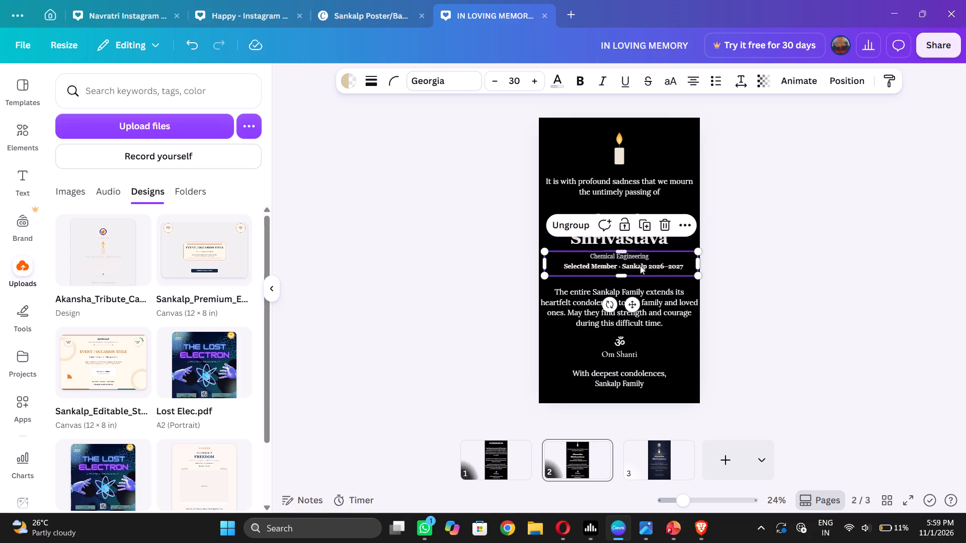
left_click_drag(640, 265, 640, 270)
left_click(768, 260)
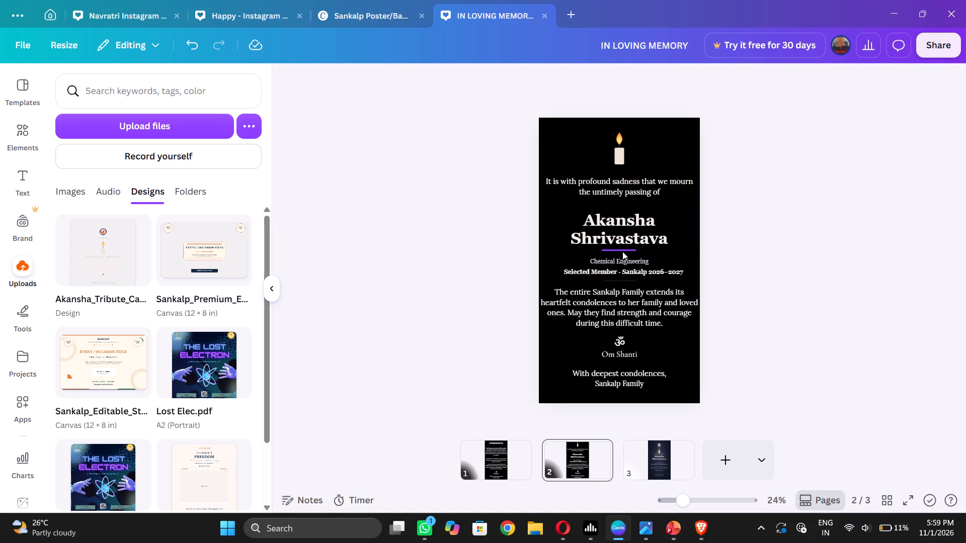
Move the second line of the name heading slightly up, away from the divider beneath it.
left_click(622, 250)
left_click(826, 281)
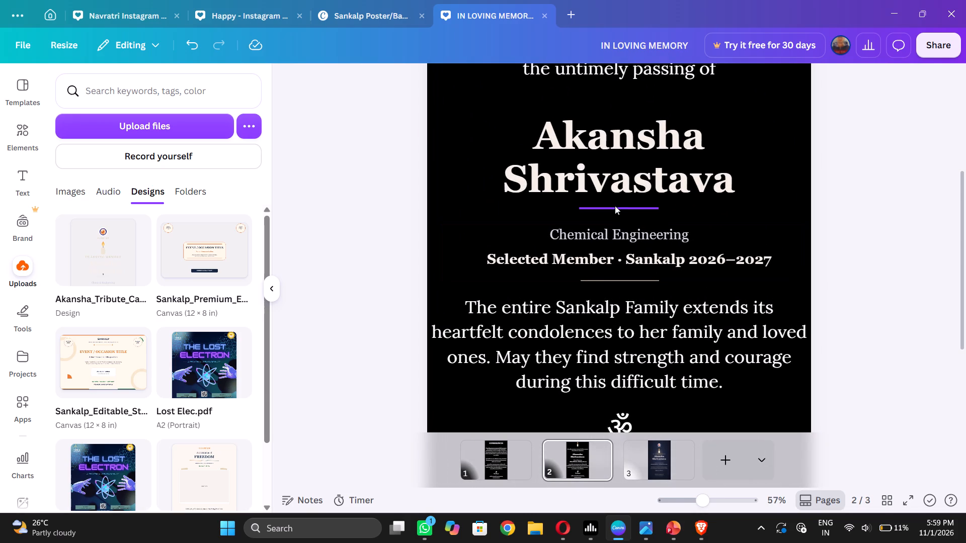
left_click(616, 209)
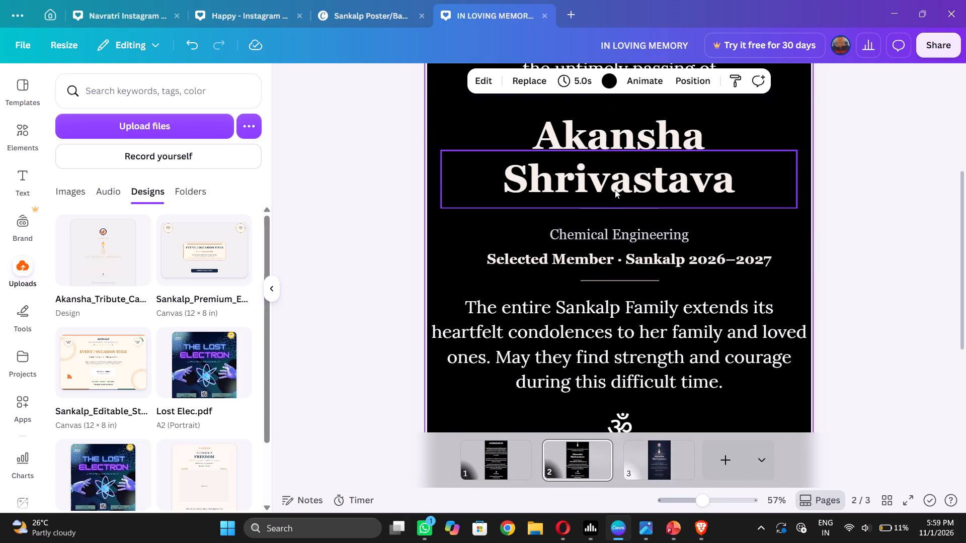
left_click(615, 190)
left_click_drag(615, 190, 615, 185)
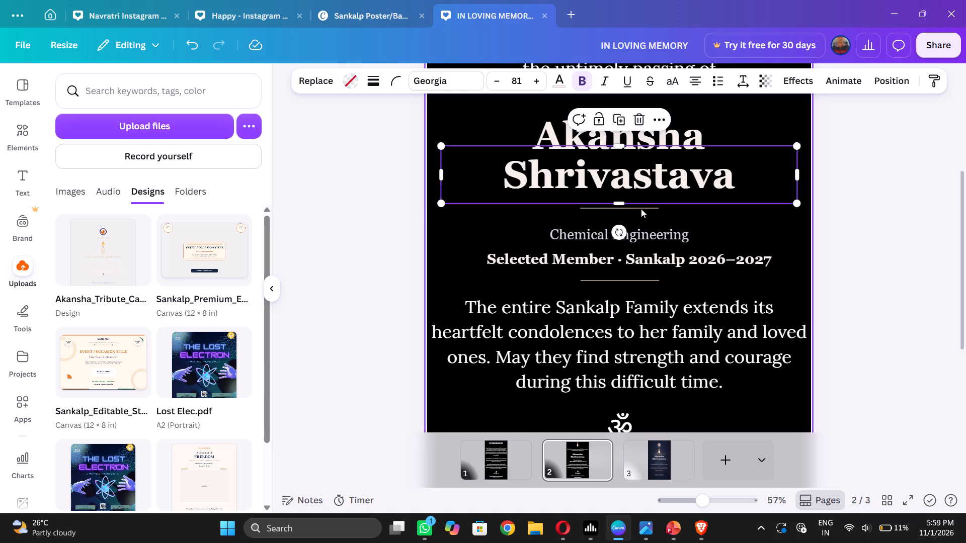
Move the upper divider down so it sits just above the "Chemical Engineering" line, clear of the name heading.
left_click(642, 209)
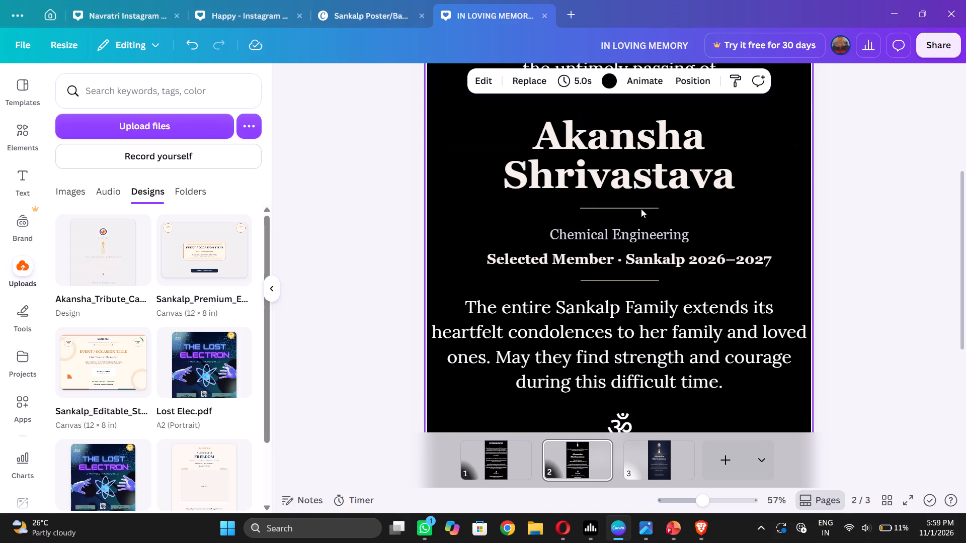
left_click(639, 208)
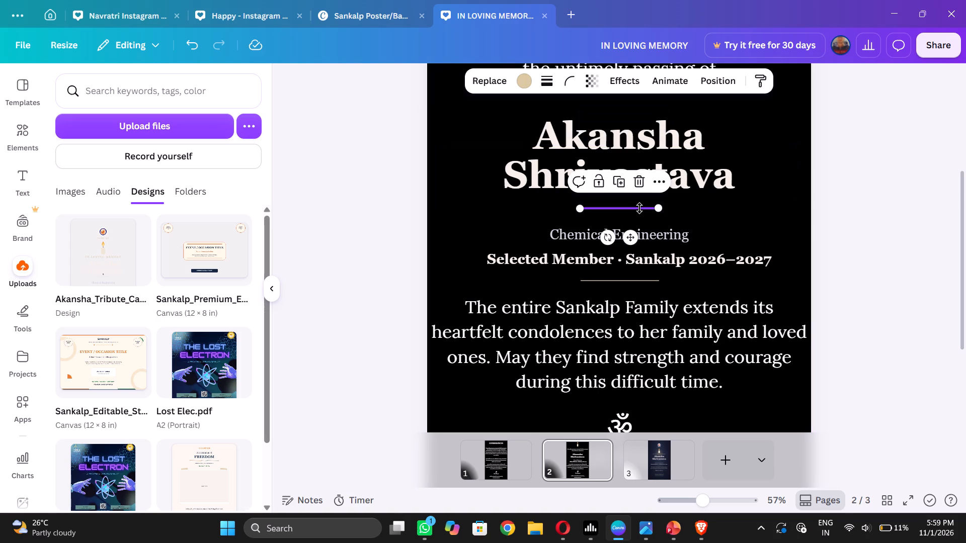
left_click_drag(633, 233, 631, 240)
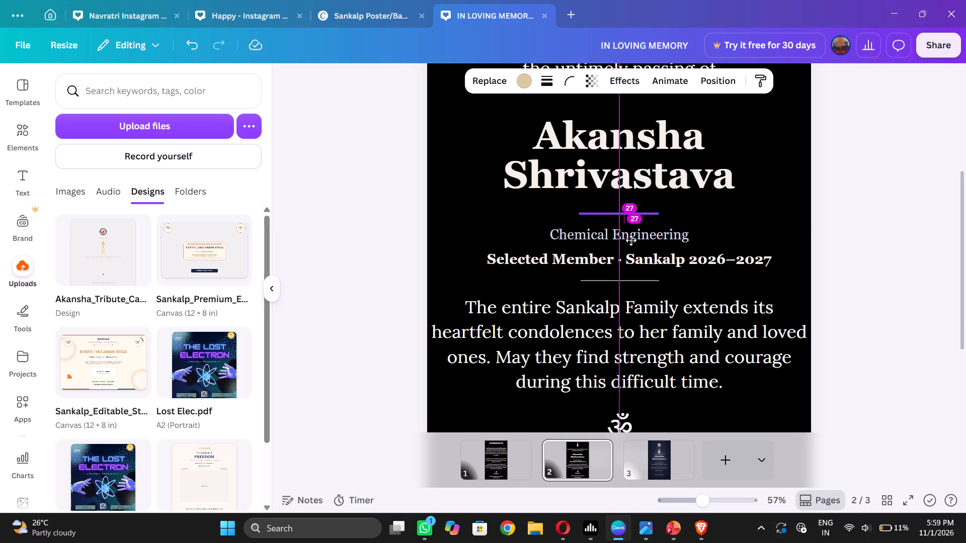
left_click_drag(631, 240, 630, 241)
left_click_drag(630, 241, 629, 242)
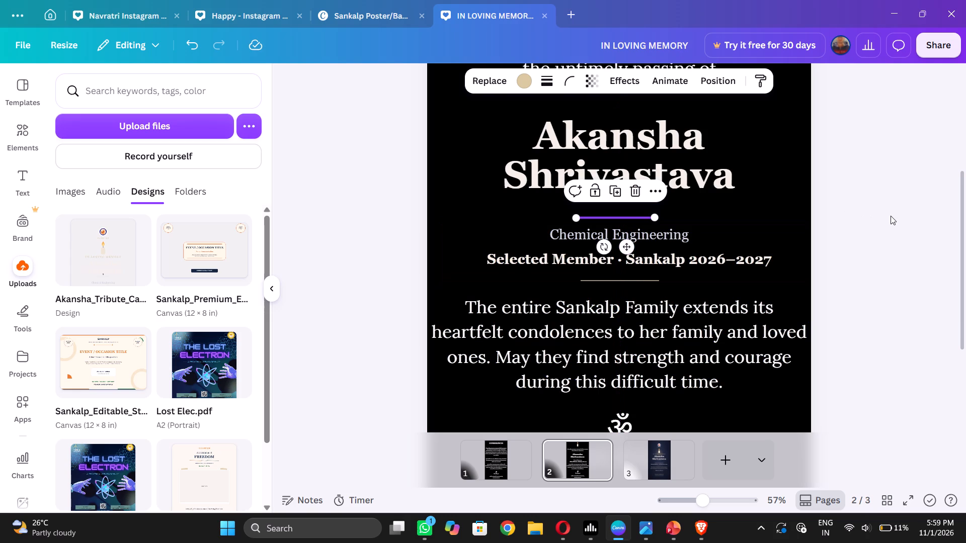
left_click(891, 216)
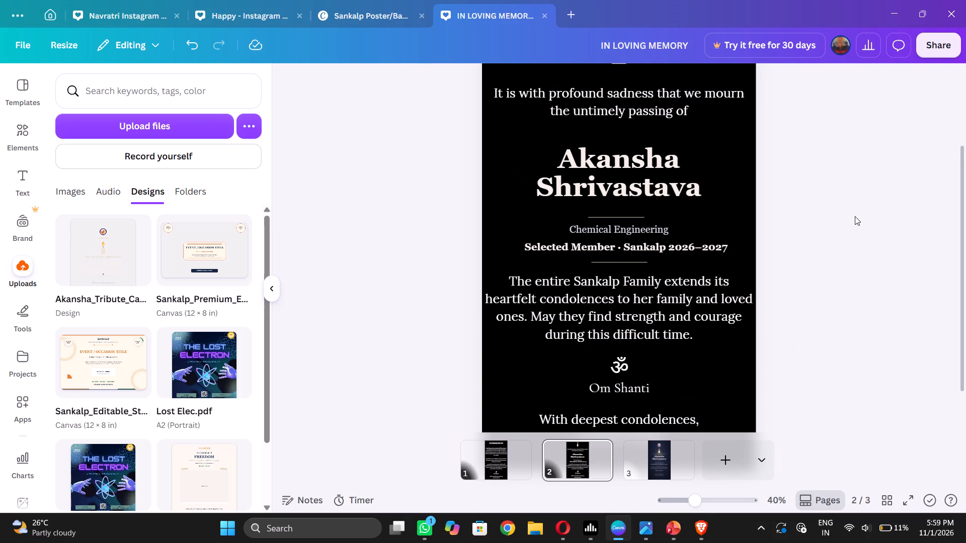
Fine-tune the vertical position of the name heading's second line, keeping it centred and close beneath the first line.
left_click_drag(666, 187, 667, 192)
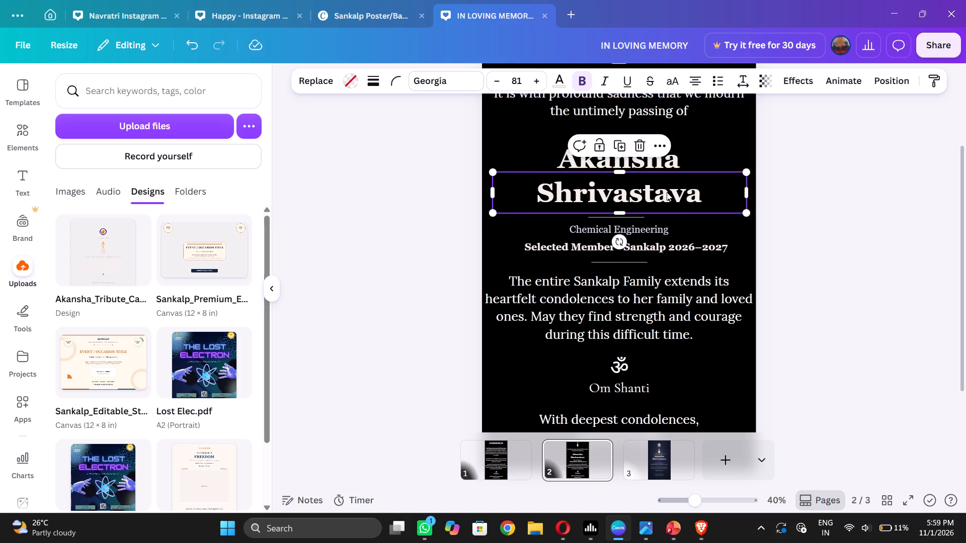
left_click(667, 196)
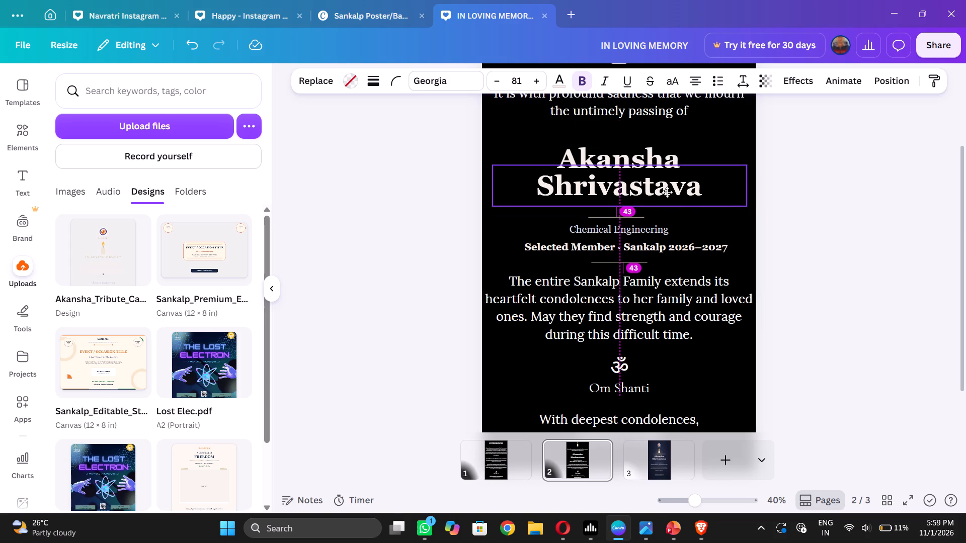
left_click(860, 201)
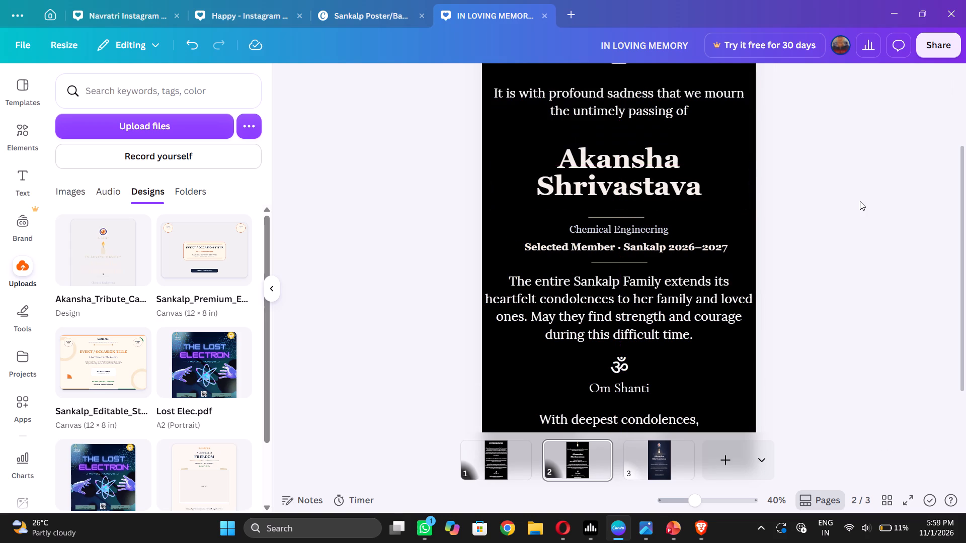
scroll(860, 201, "up", 1)
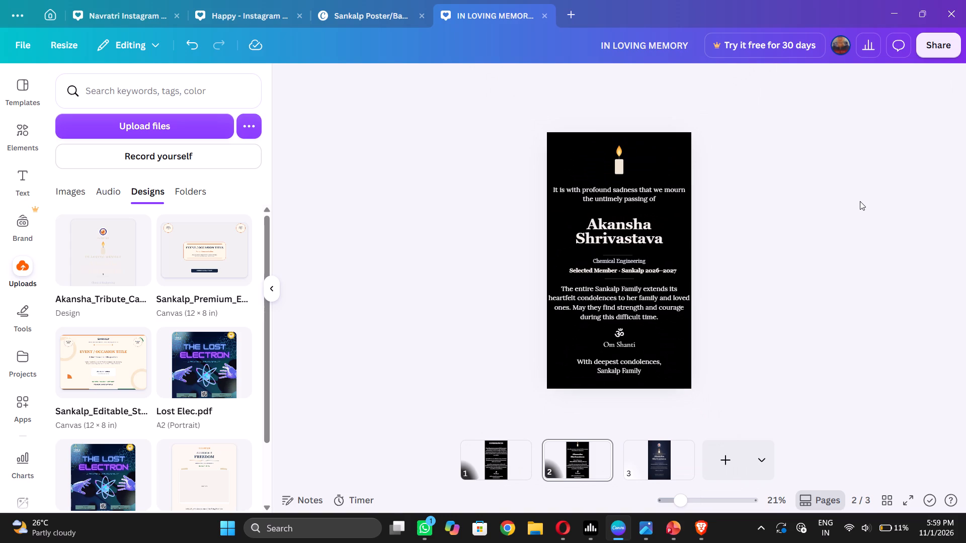
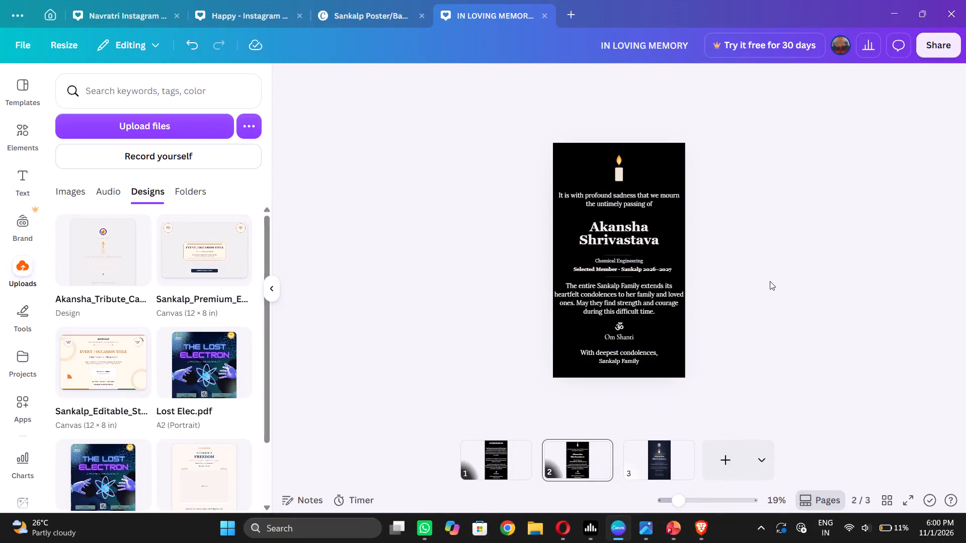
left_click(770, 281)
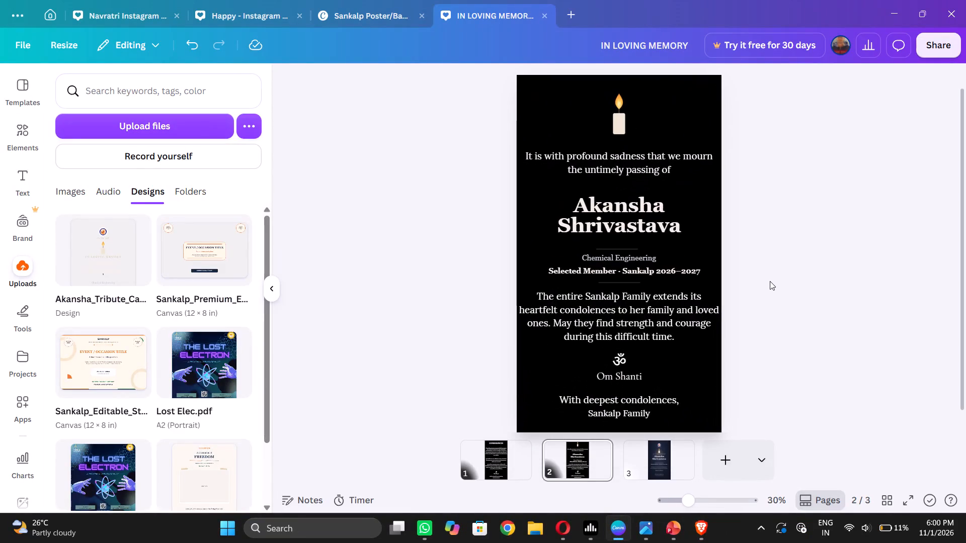
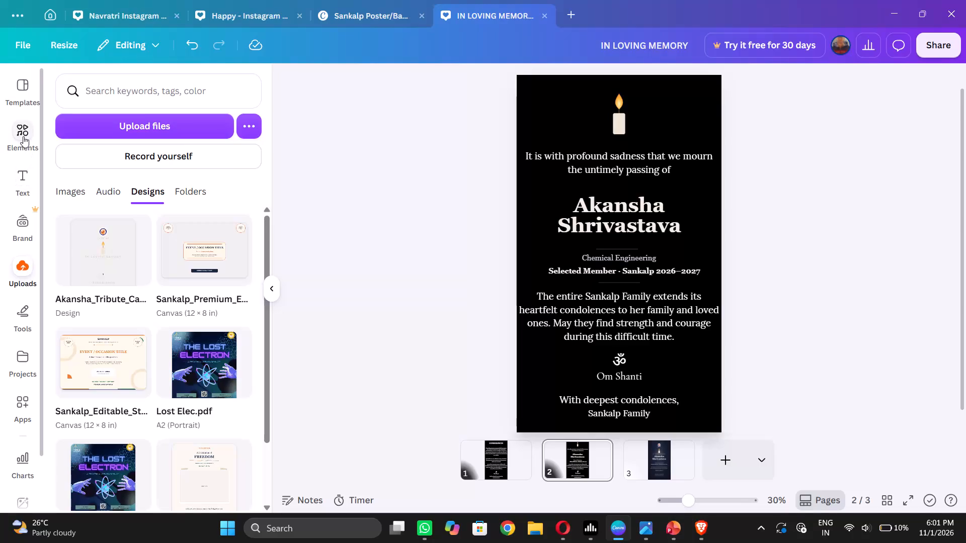
Search the elements library for "glow effect".
left_click(27, 137)
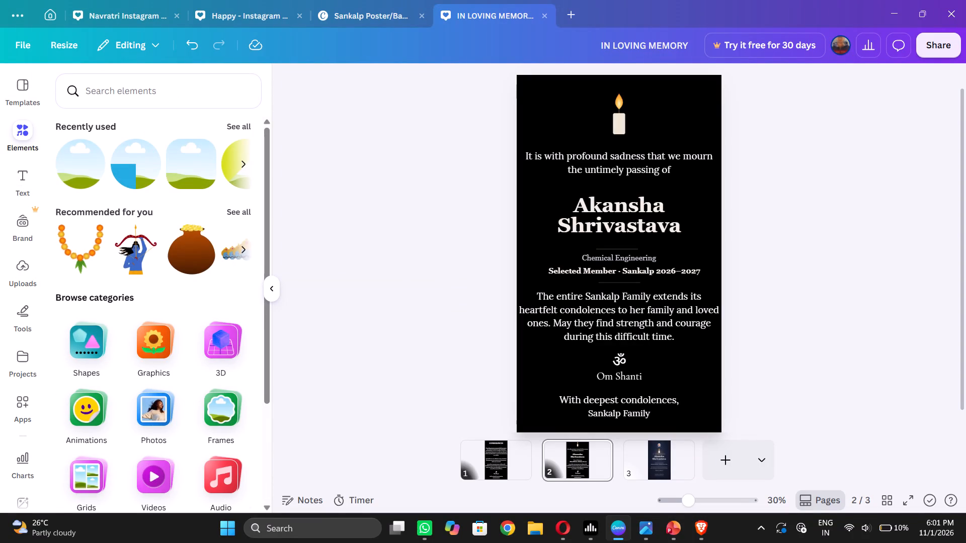
left_click(159, 103)
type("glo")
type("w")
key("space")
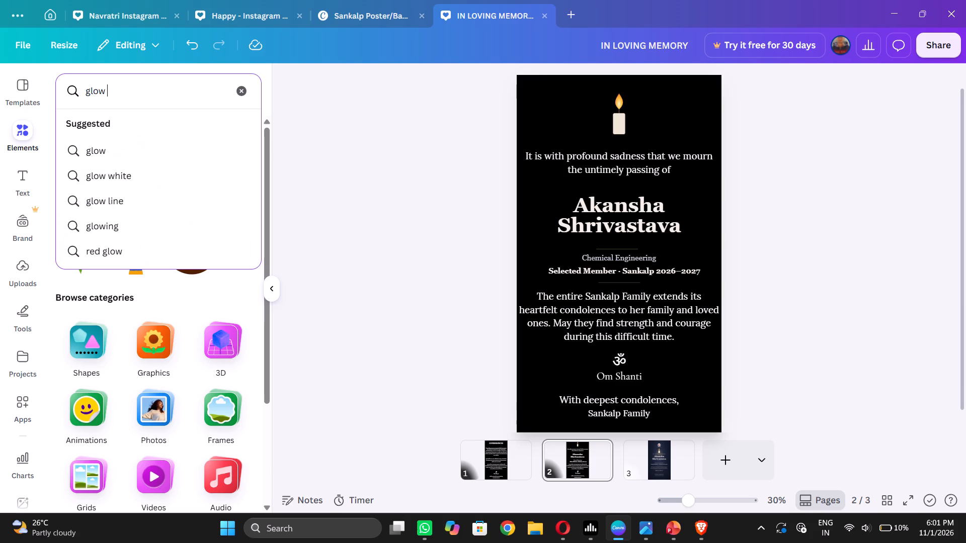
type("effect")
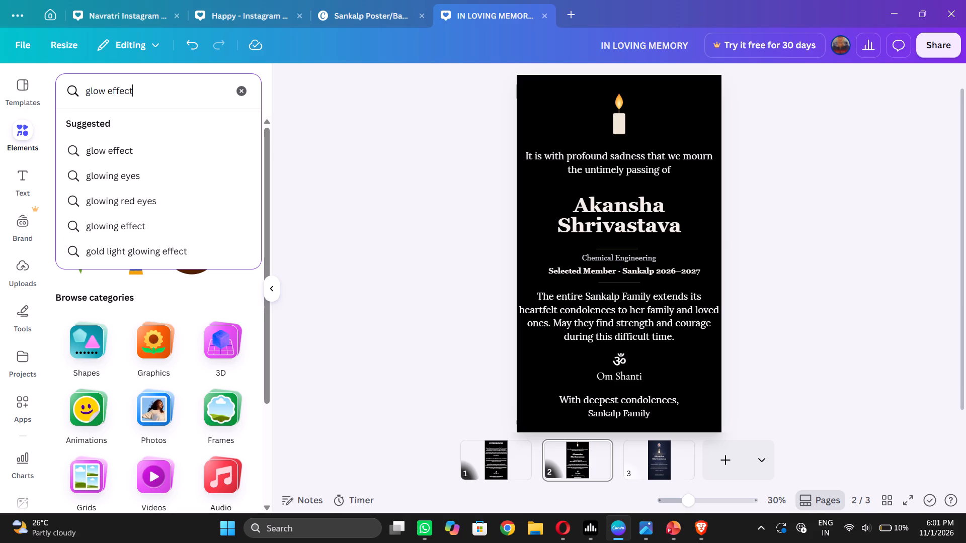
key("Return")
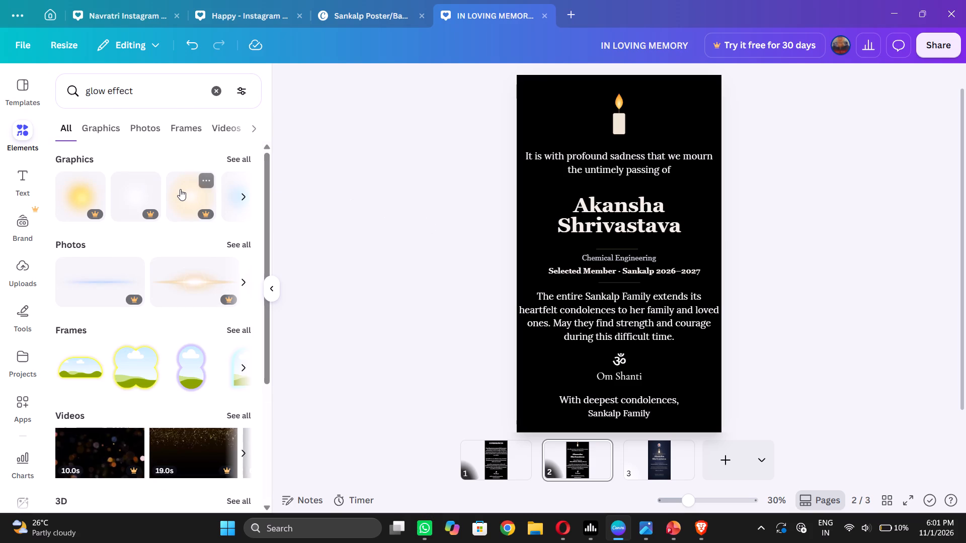
Insert the solid yellow glow graphic from the glow effect results on page 2 and move it up over the candle.
scroll(180, 189, "left", 5)
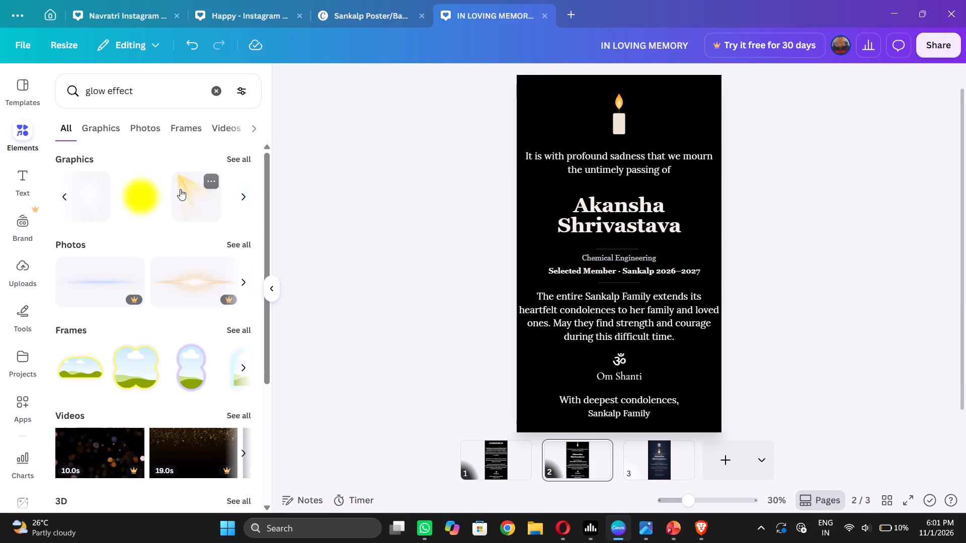
left_click(153, 200)
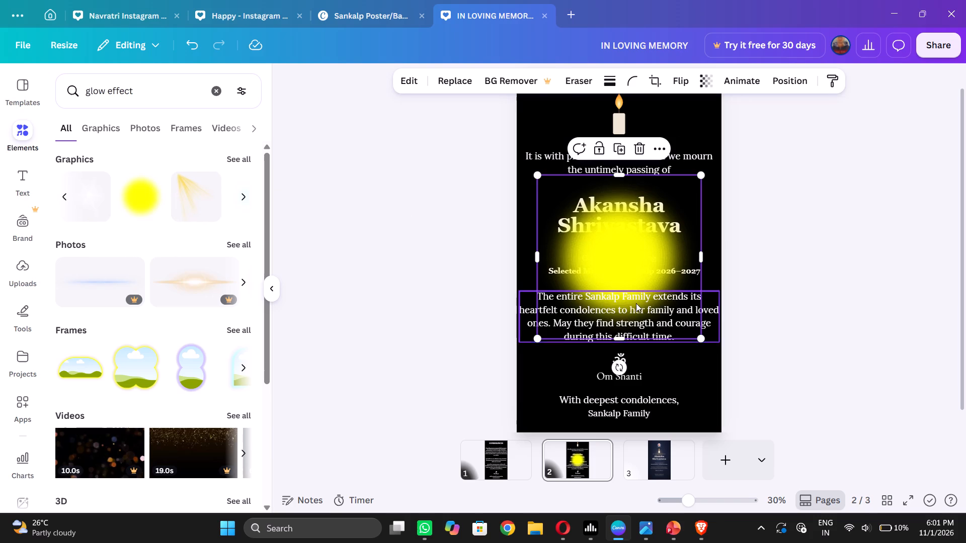
left_click(635, 303)
left_click(630, 239)
left_click_drag(630, 239, 637, 117)
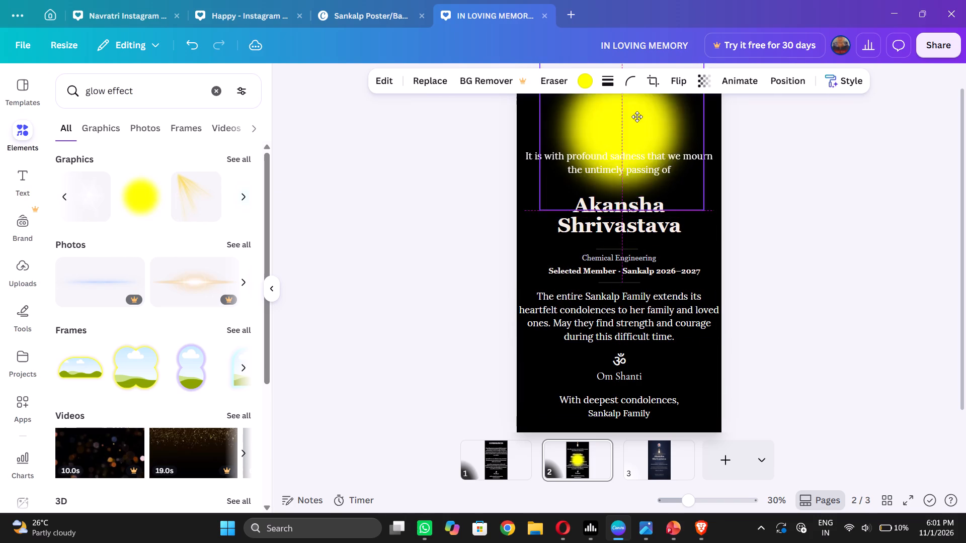
left_click_drag(637, 117, 637, 123)
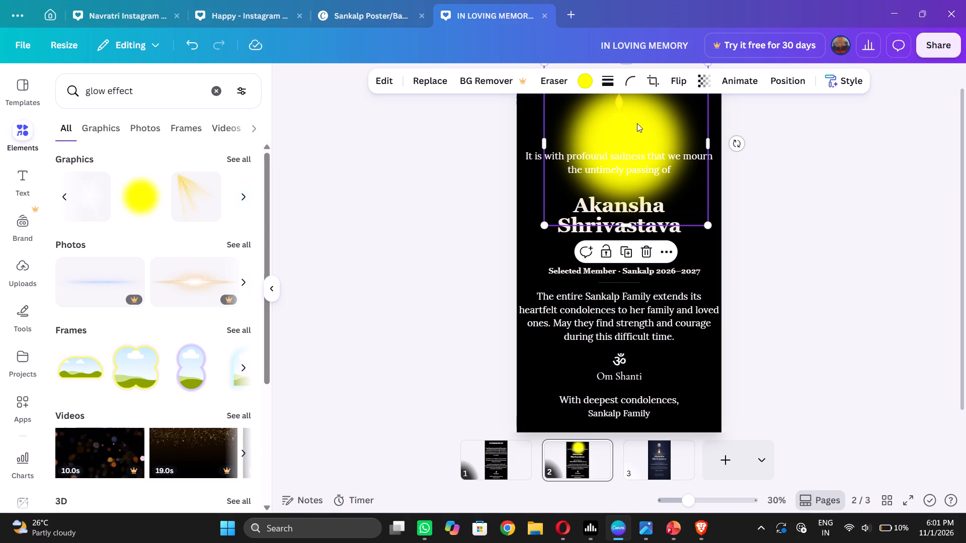
Set the yellow glow's transparency to 41.
scroll(644, 130, "up", 2)
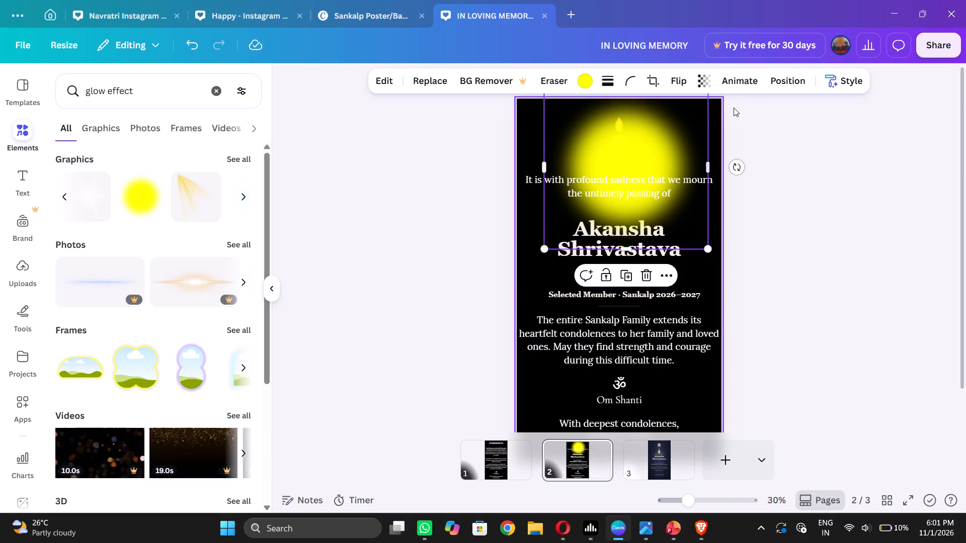
left_click(704, 87)
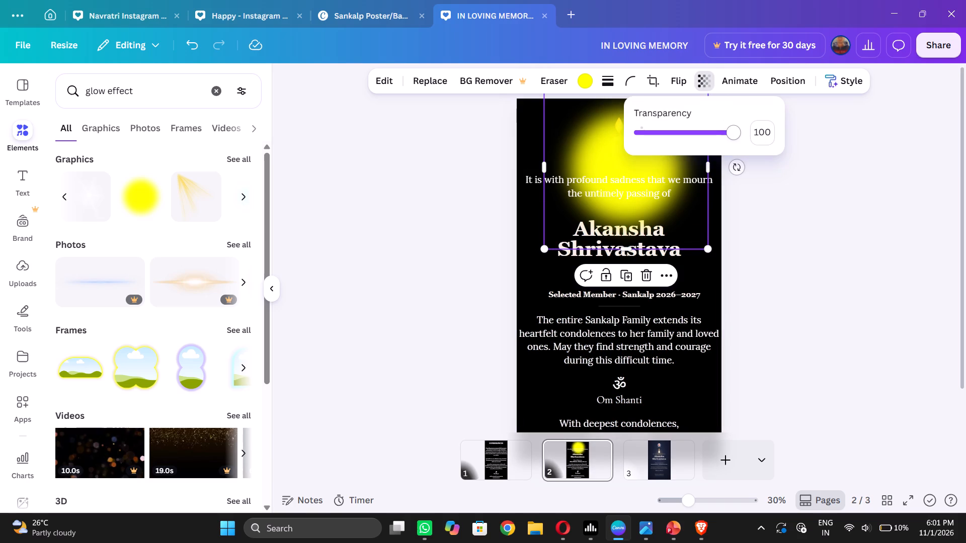
left_click_drag(735, 136, 692, 142)
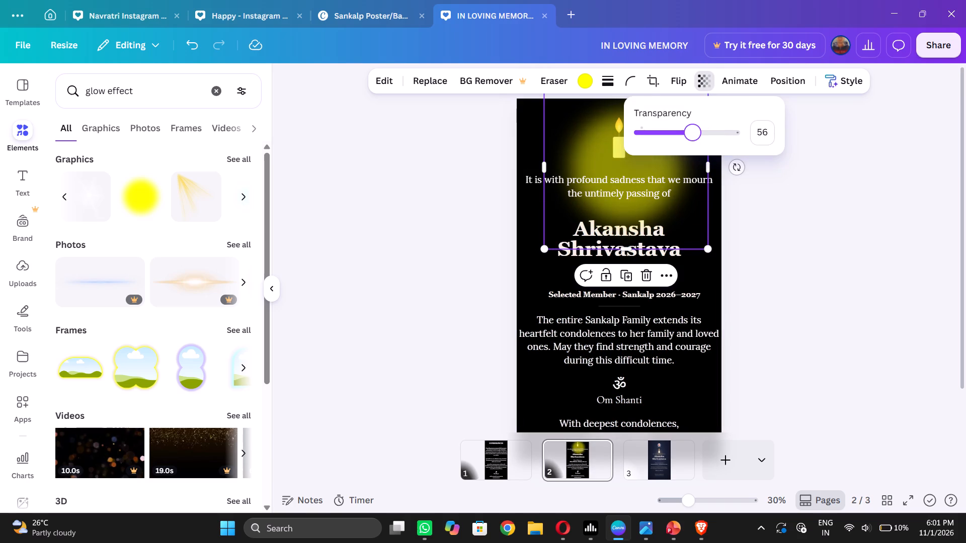
left_click_drag(692, 142, 678, 148)
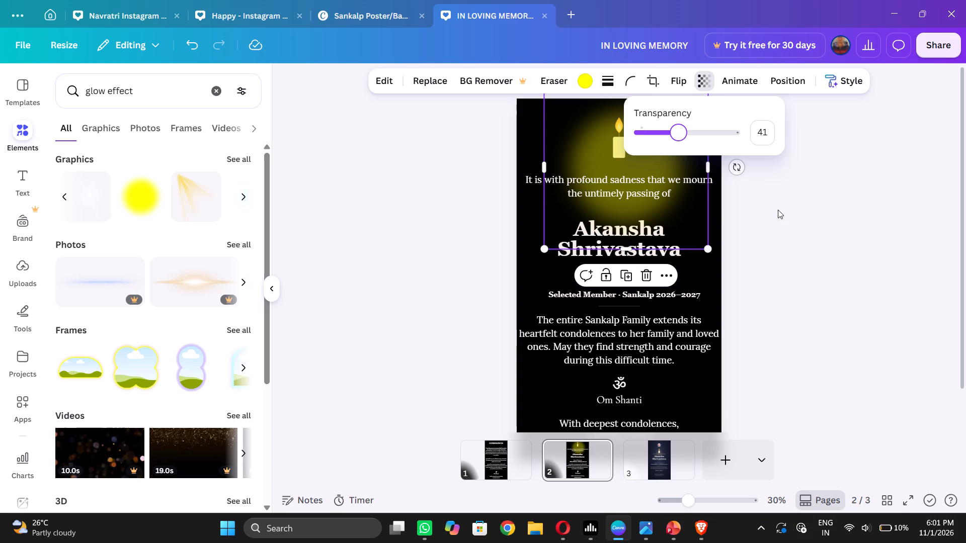
Shrink the yellow glow and reposition it around the candle at the top of page 2.
left_click_drag(595, 159, 587, 125)
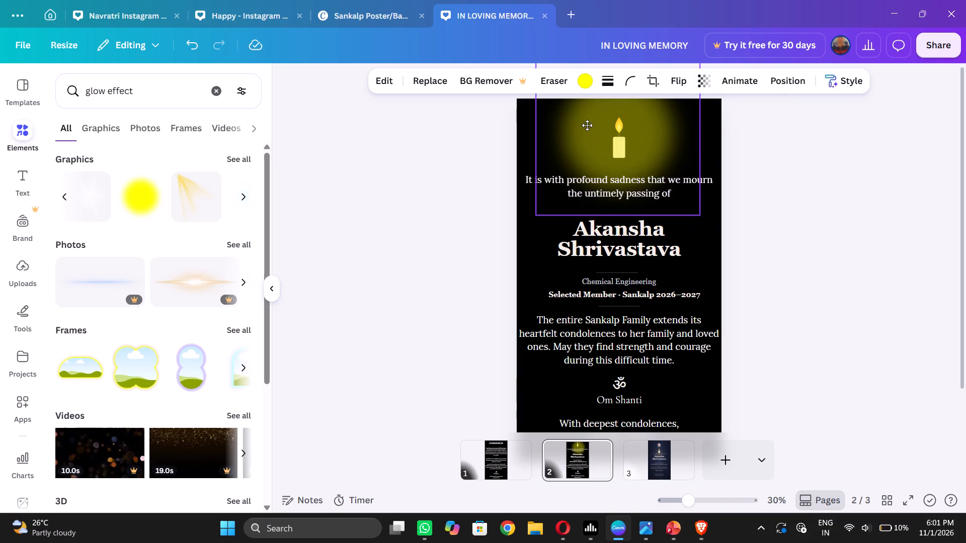
left_click_drag(587, 125, 587, 127)
left_click_drag(538, 216, 563, 200)
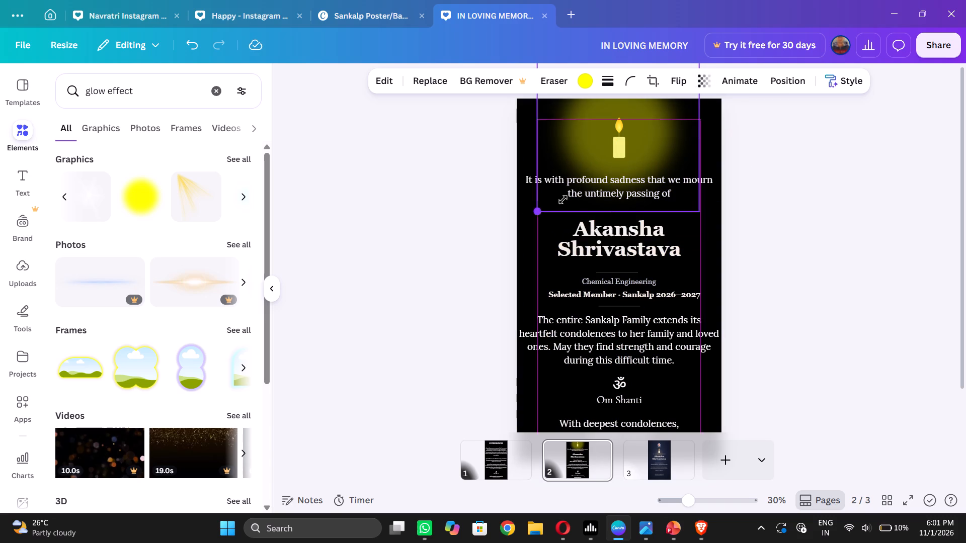
left_click_drag(563, 200, 593, 175)
left_click_drag(649, 120, 618, 160)
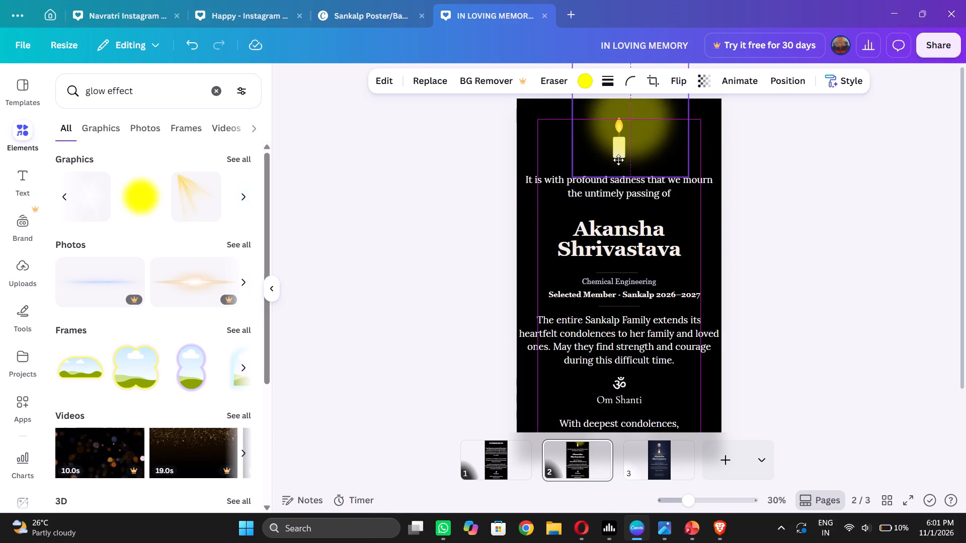
left_click_drag(618, 160, 626, 160)
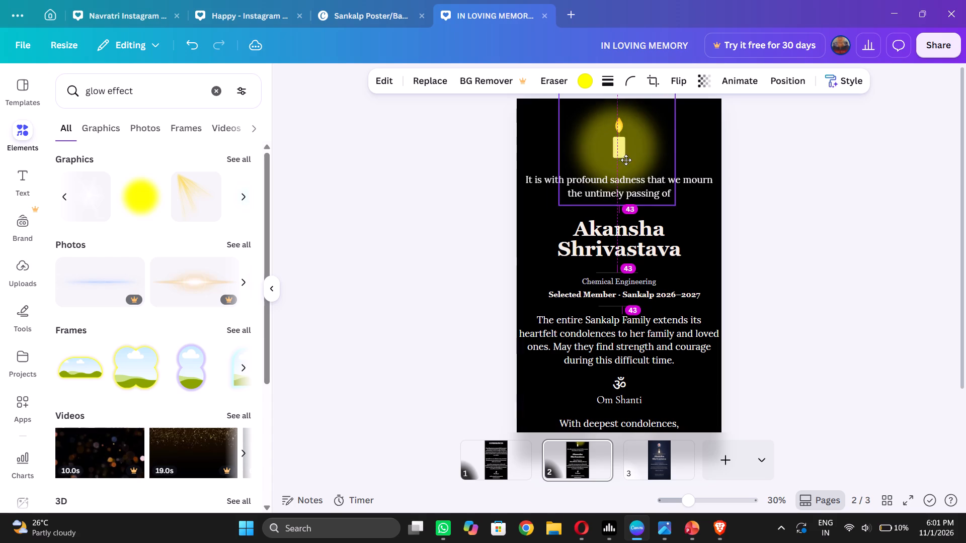
left_click_drag(626, 160, 620, 162)
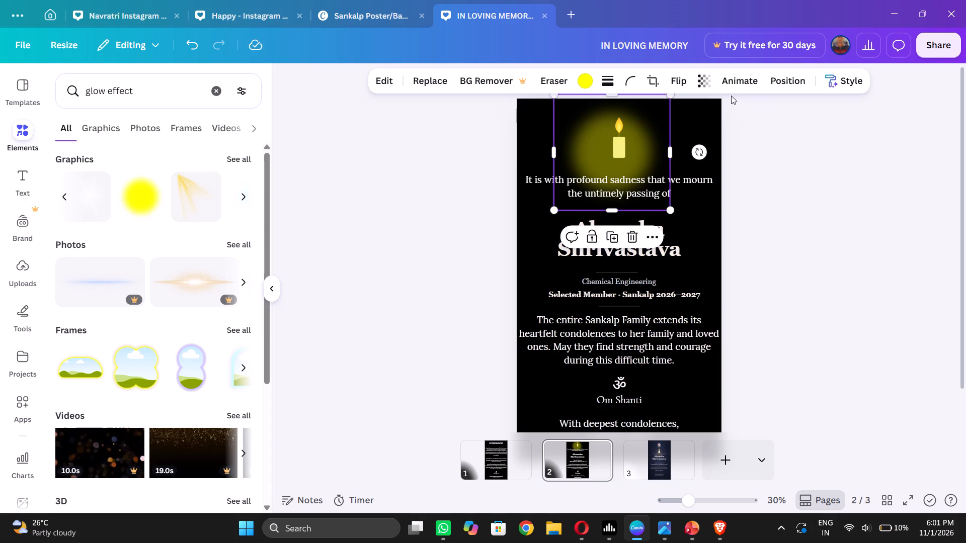
Send the yellow glow backward so it sits behind the candle and the text.
right_click(651, 152)
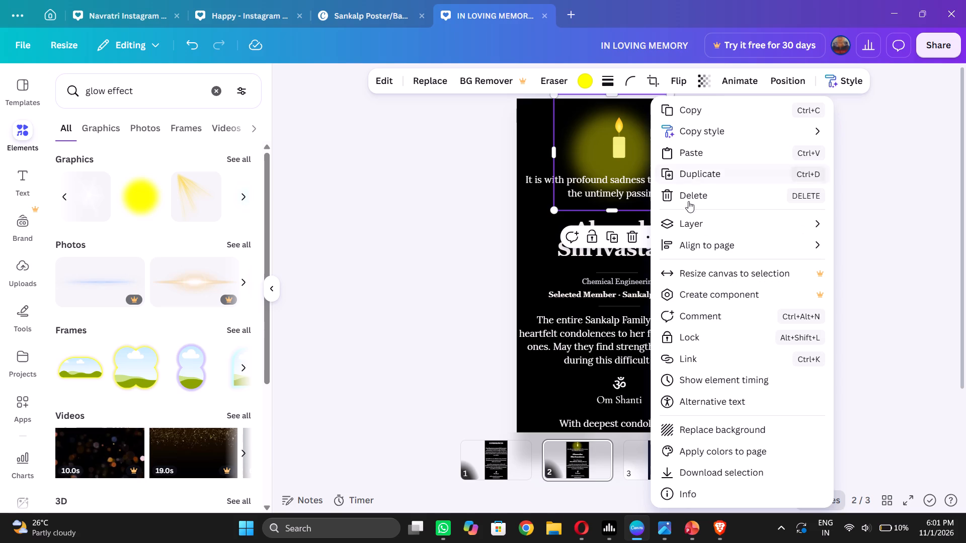
left_click(693, 215)
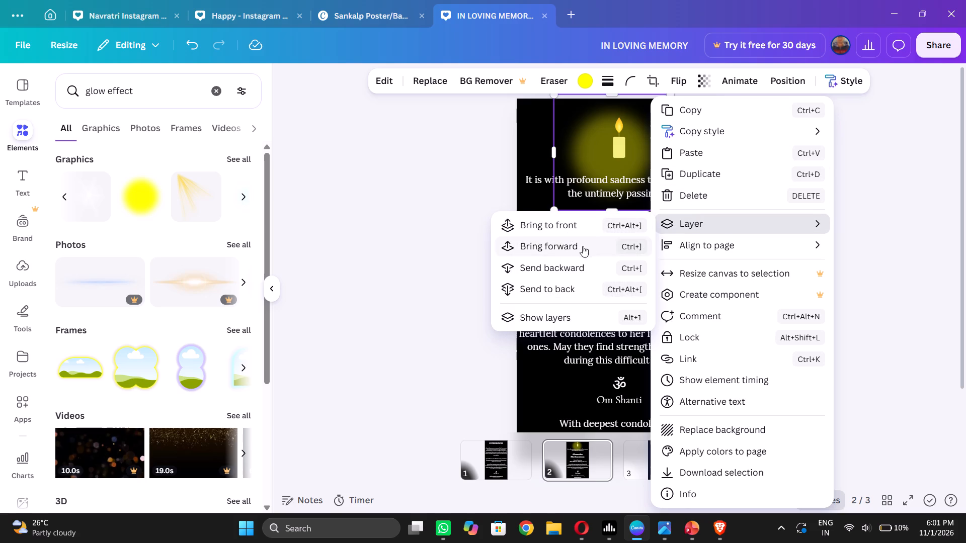
left_click(572, 263)
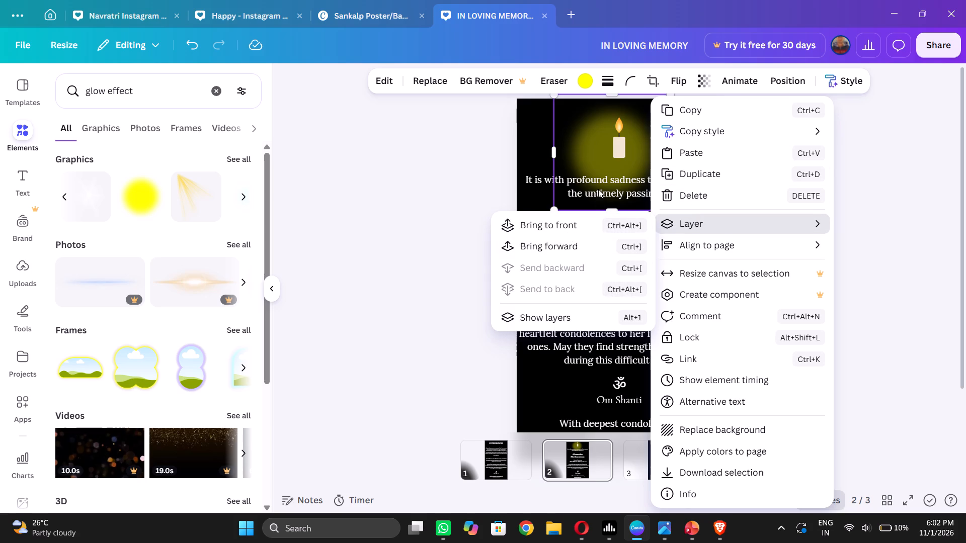
left_click(600, 145)
Shrink the yellow glow further to a small halo and centre it on the candle flame.
left_click_drag(600, 145, 605, 136)
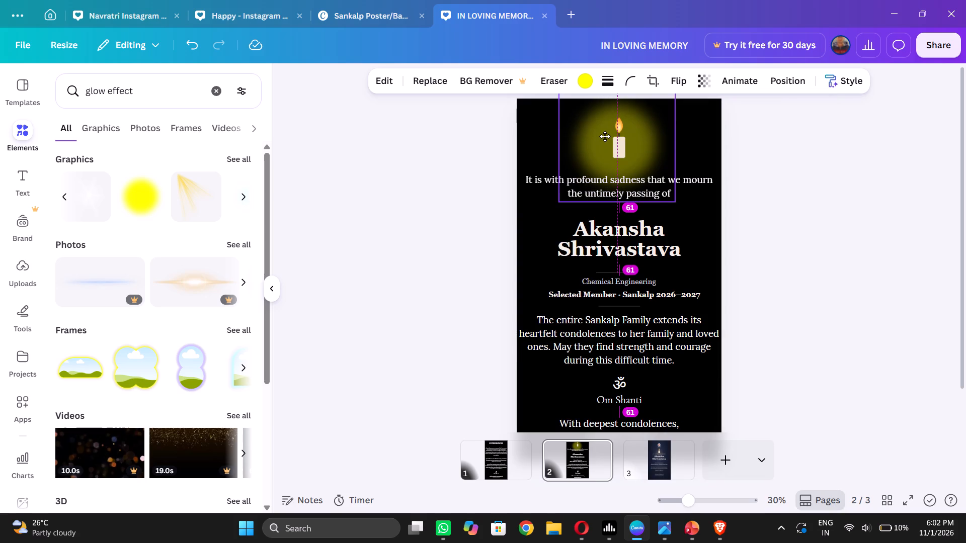
left_click_drag(605, 136, 606, 133)
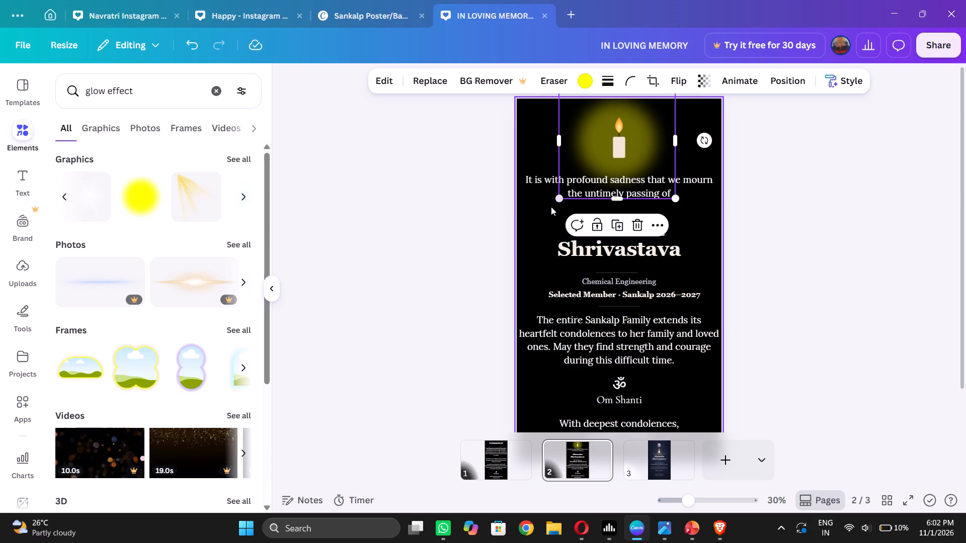
left_click_drag(557, 199, 570, 195)
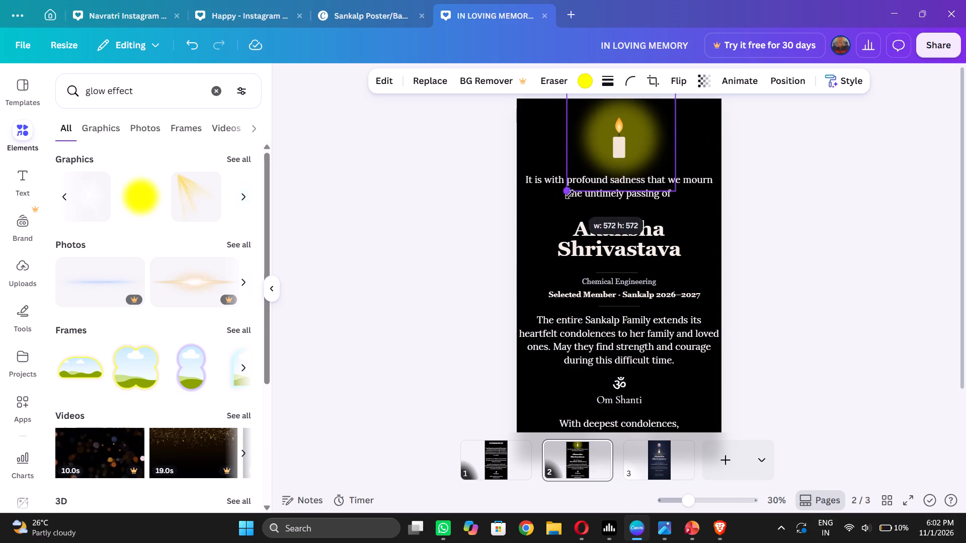
left_click_drag(570, 195, 610, 160)
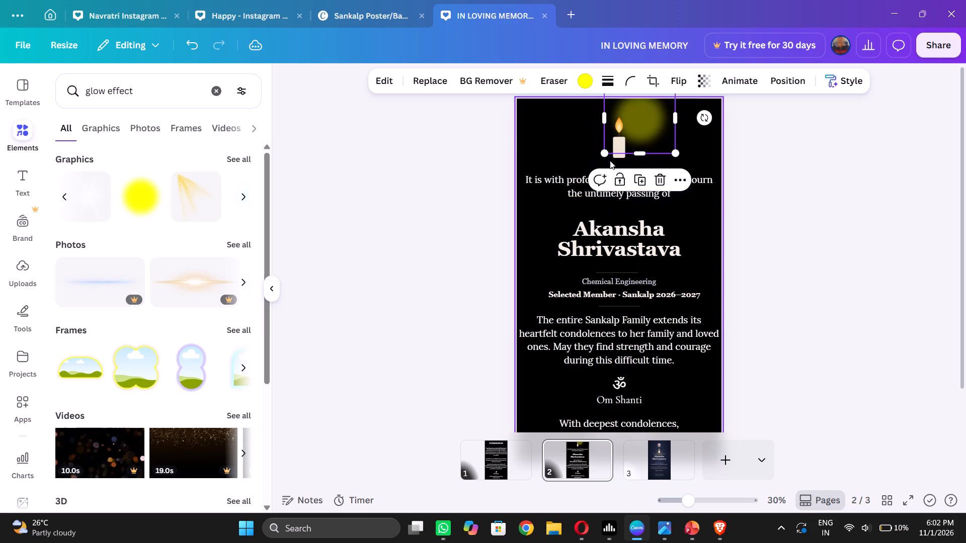
left_click_drag(654, 127, 632, 135)
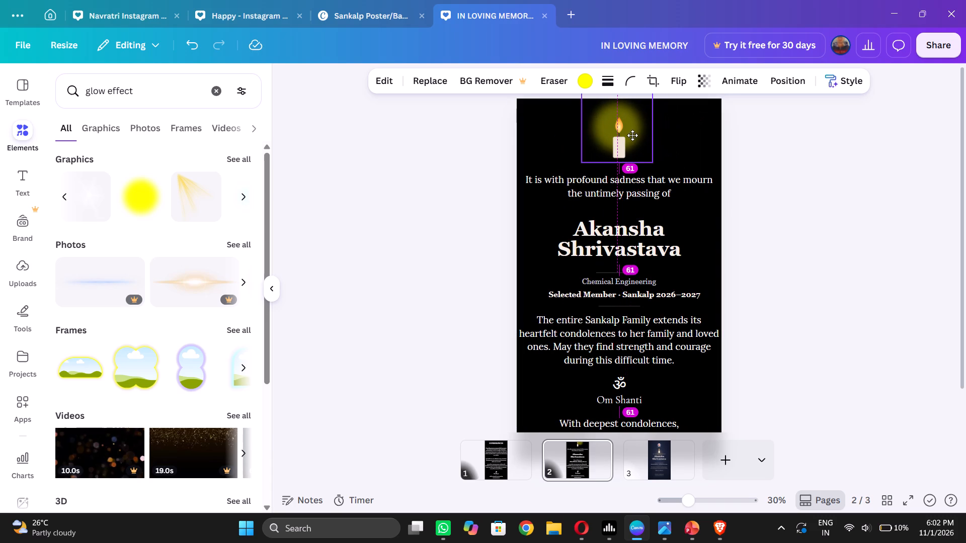
left_click_drag(632, 135, 633, 136)
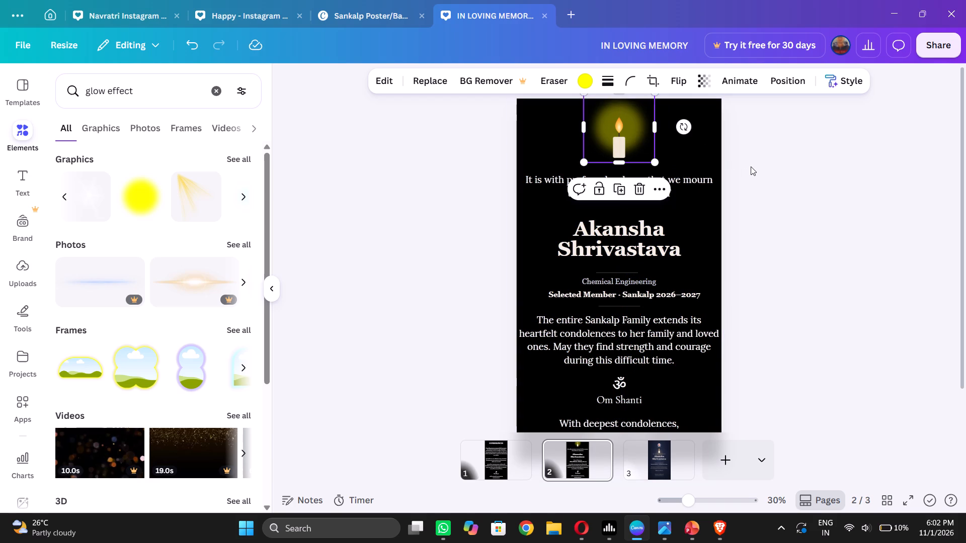
left_click(751, 166)
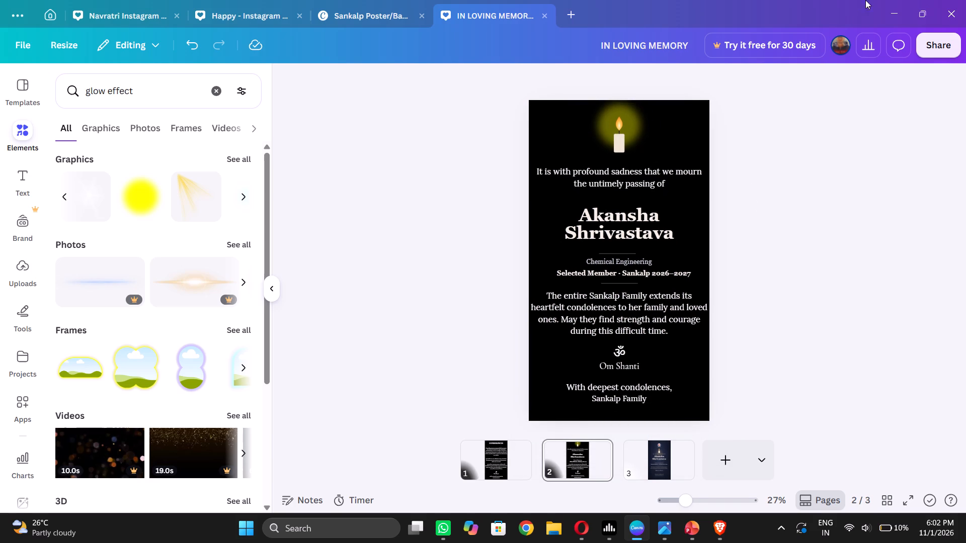
Set the design's sharing access to Anyone with the link and copy the share link.
left_click(938, 50)
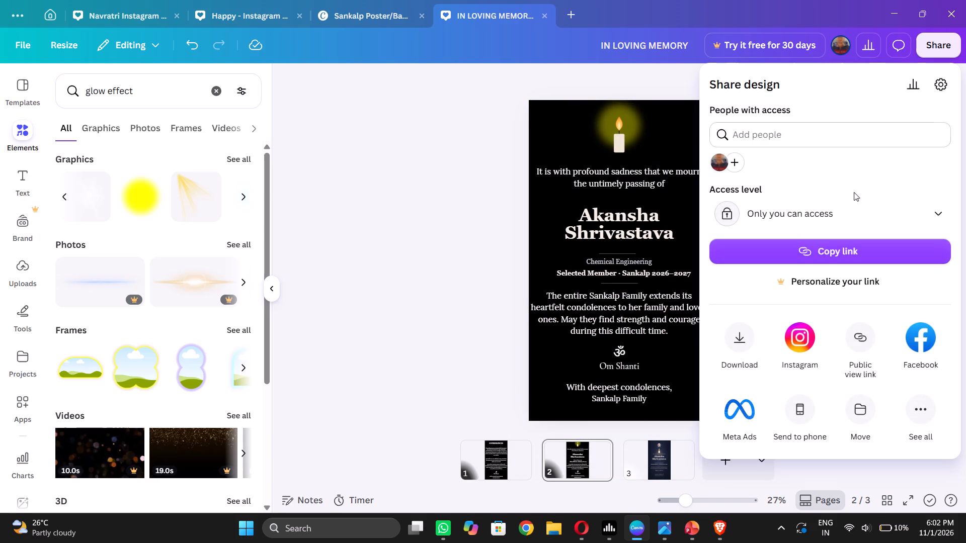
left_click(850, 206)
left_click(825, 287)
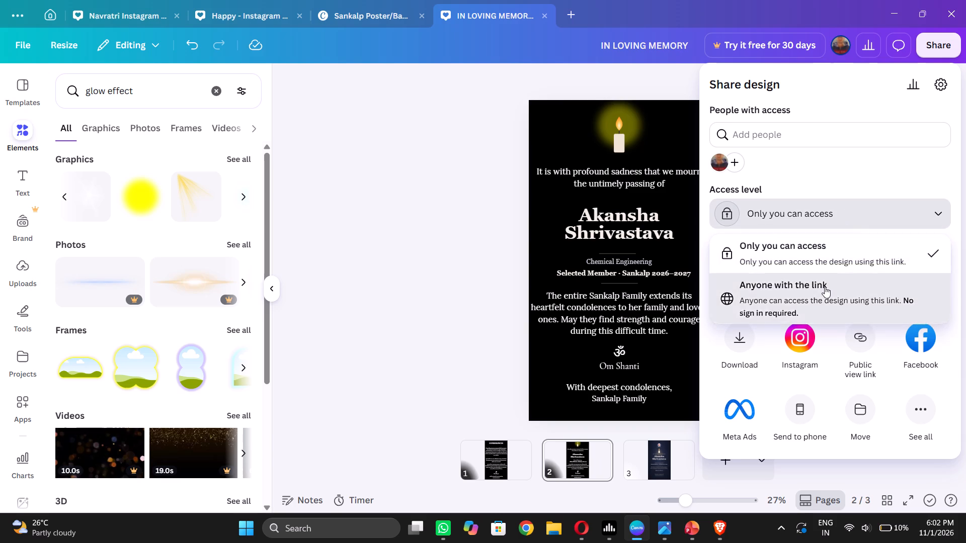
left_click(818, 246)
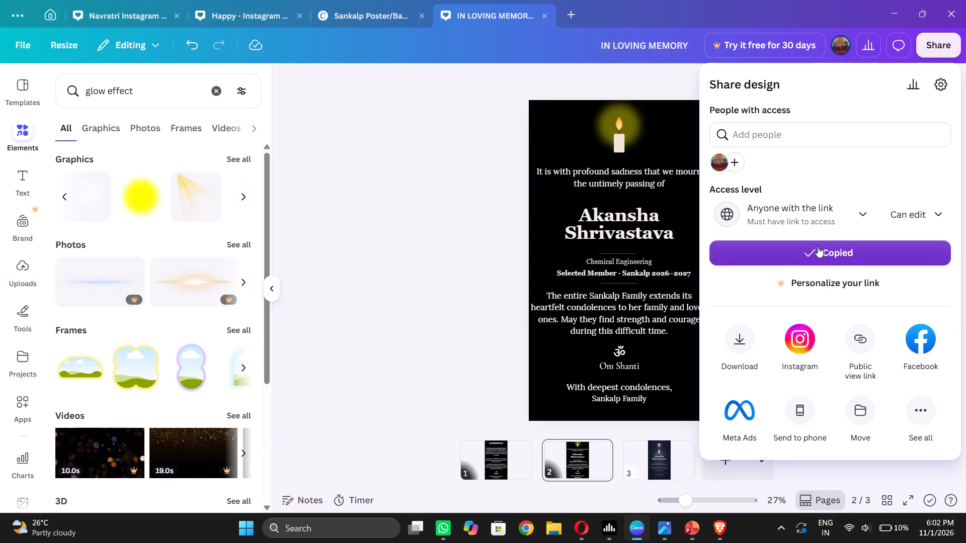
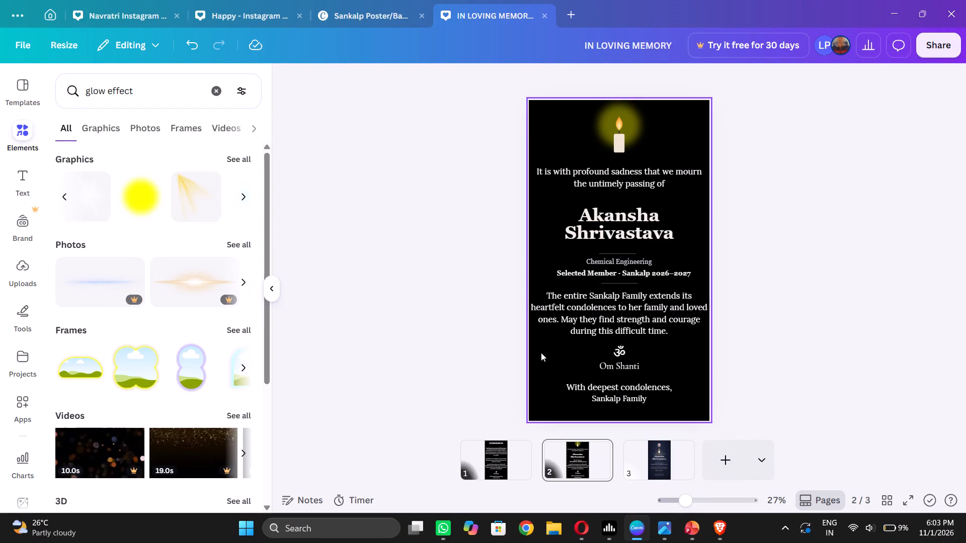
Duplicate page 2, the black condolence page with the glowing candle.
right_click(673, 128)
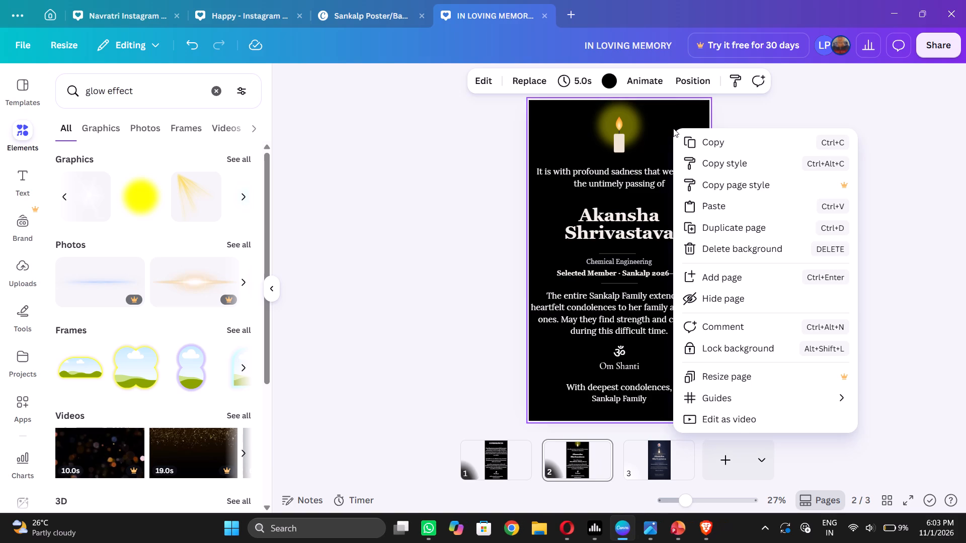
left_click(736, 228)
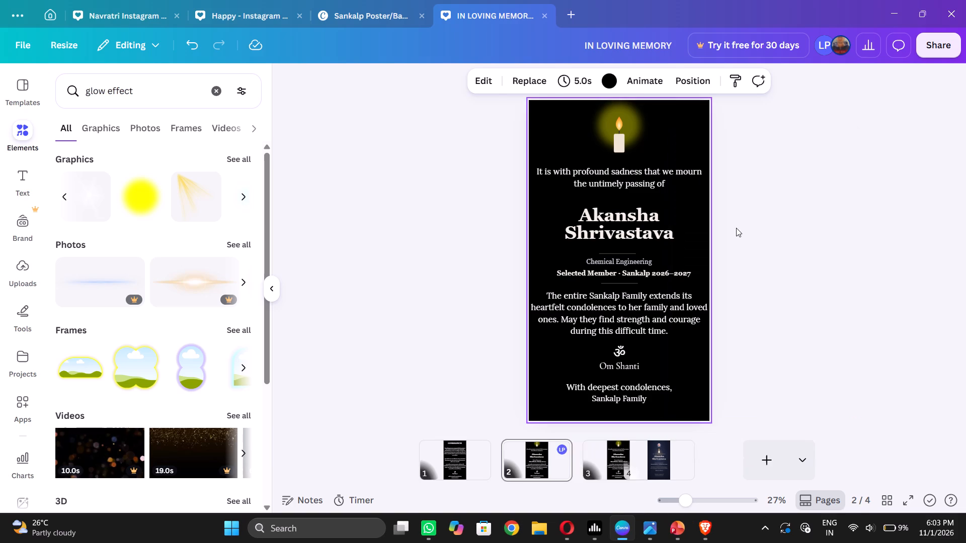
left_click(856, 288)
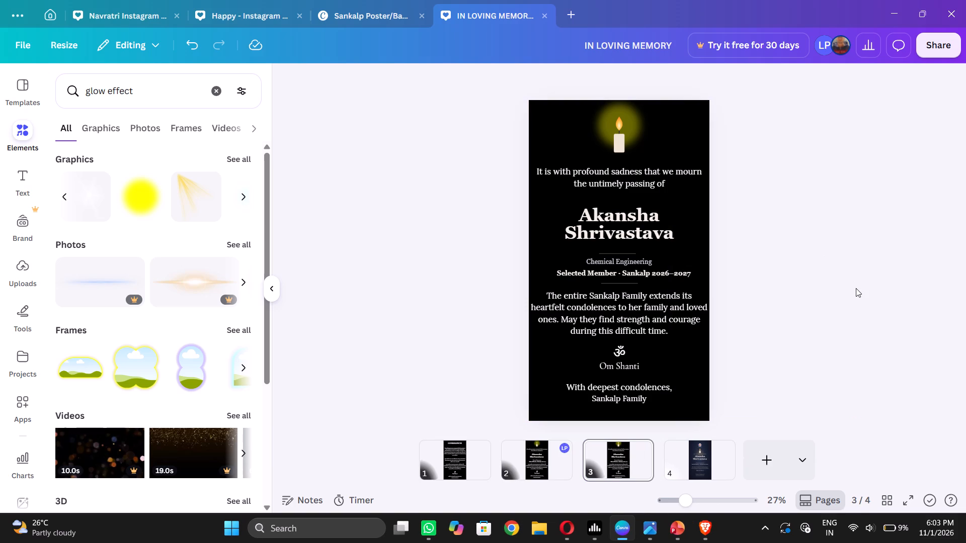
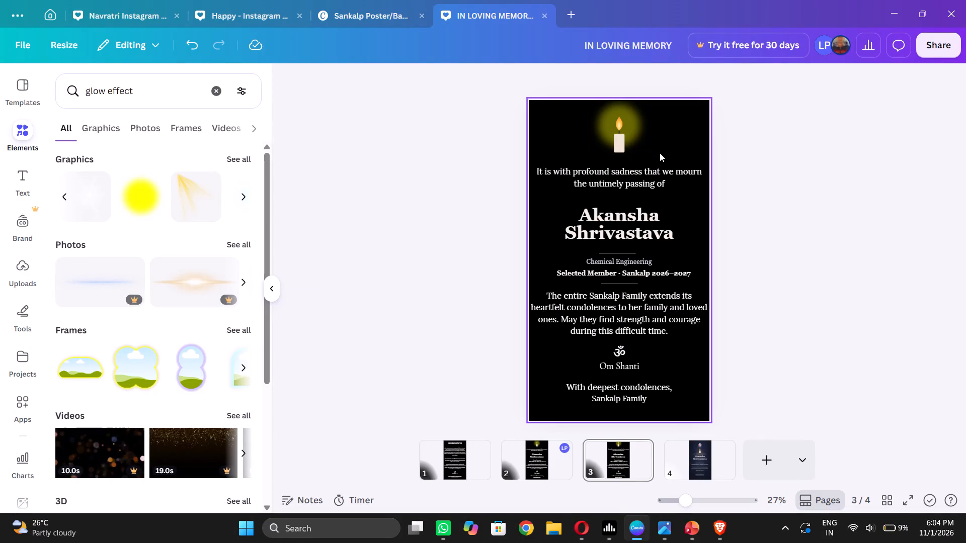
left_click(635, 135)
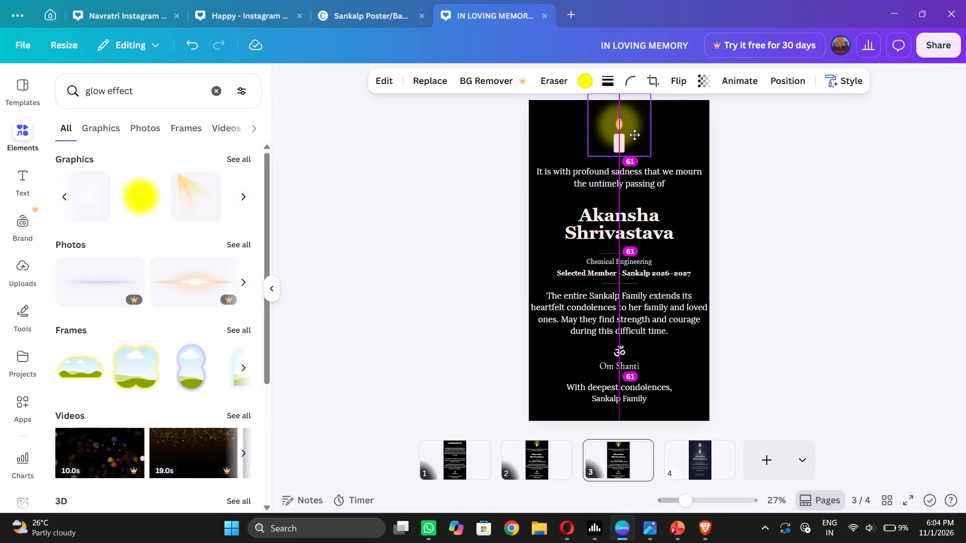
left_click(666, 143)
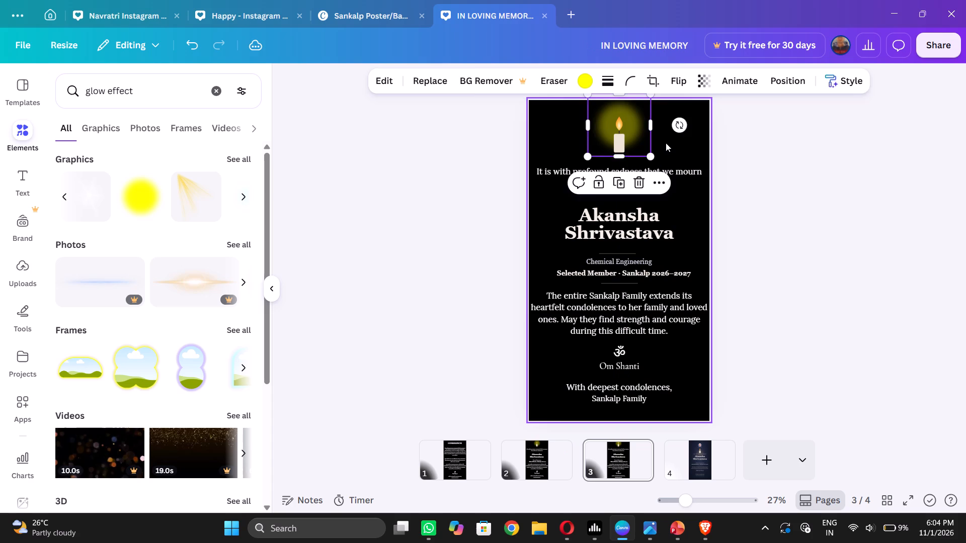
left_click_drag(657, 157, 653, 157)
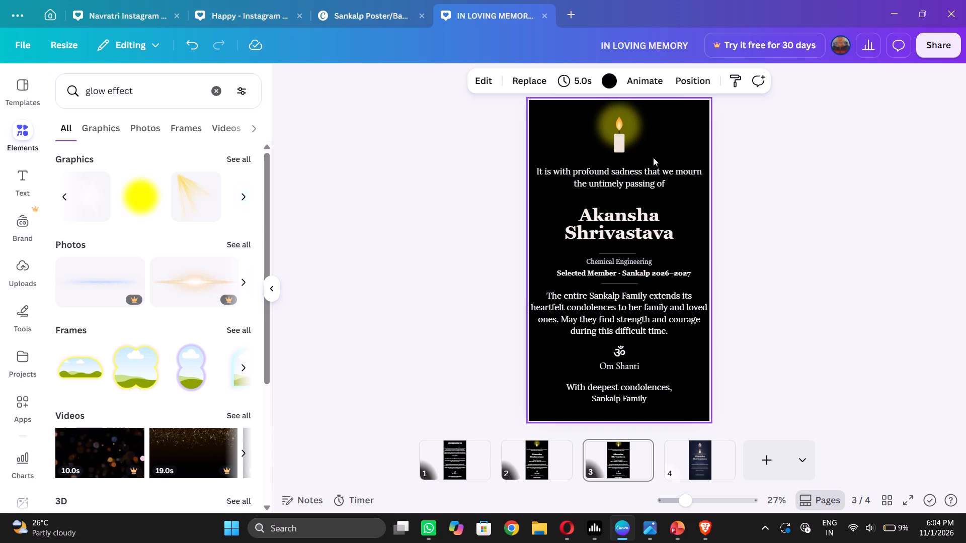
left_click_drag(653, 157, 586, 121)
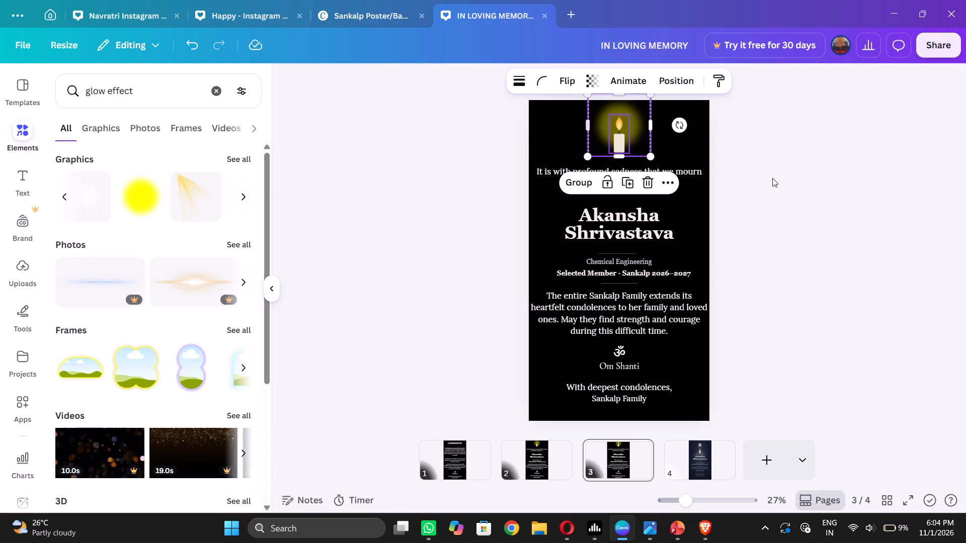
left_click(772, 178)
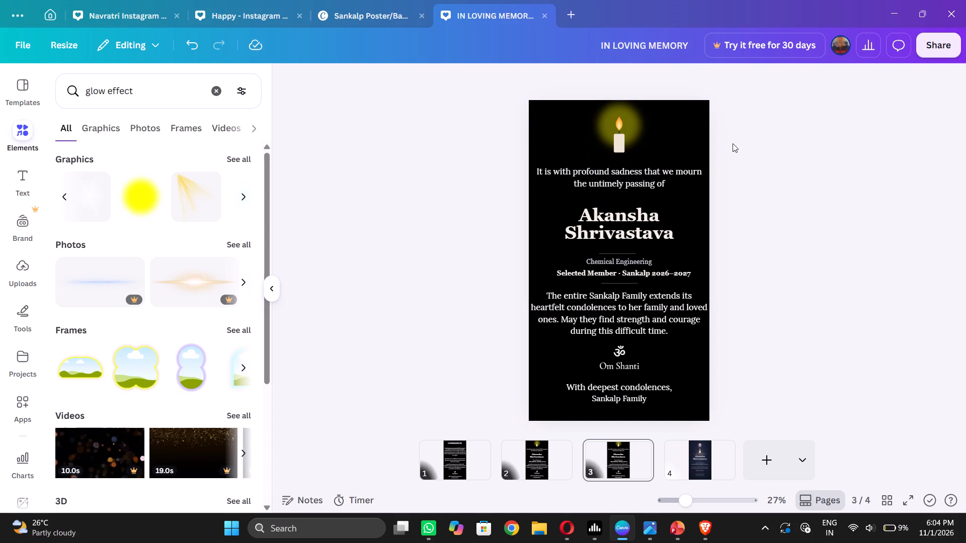
Group the two lines of the name heading on page 3 and move the group up slightly.
scroll(733, 143, "up", 1)
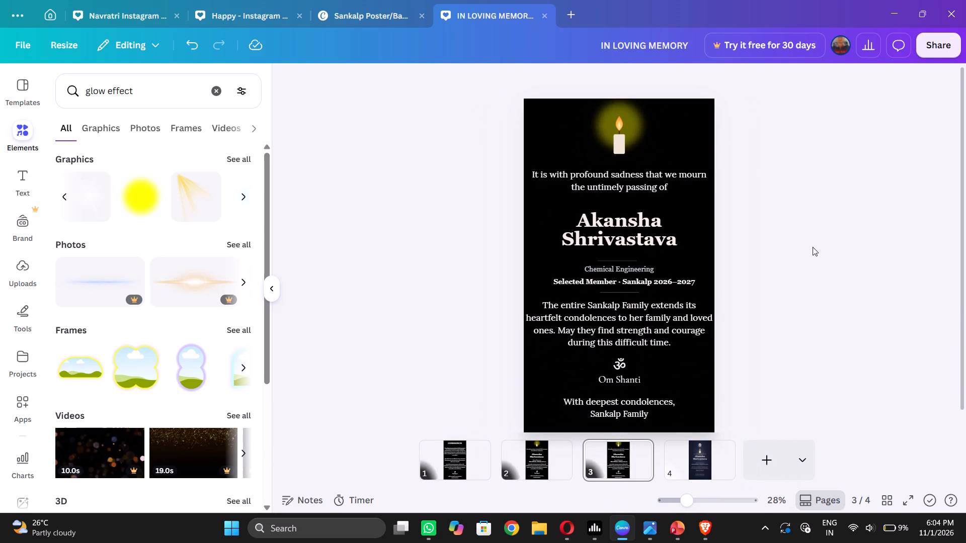
left_click_drag(687, 257, 658, 242)
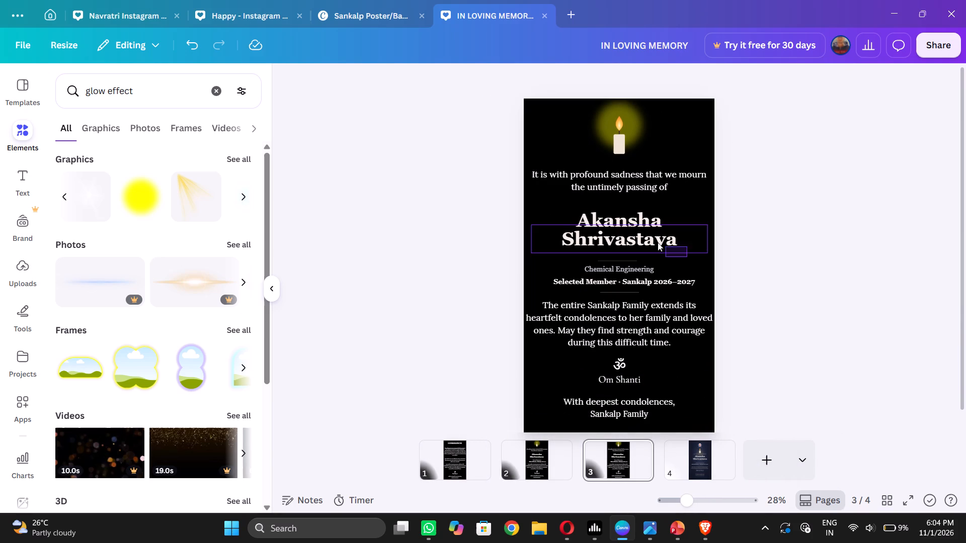
left_click_drag(658, 242, 597, 214)
left_click(579, 173)
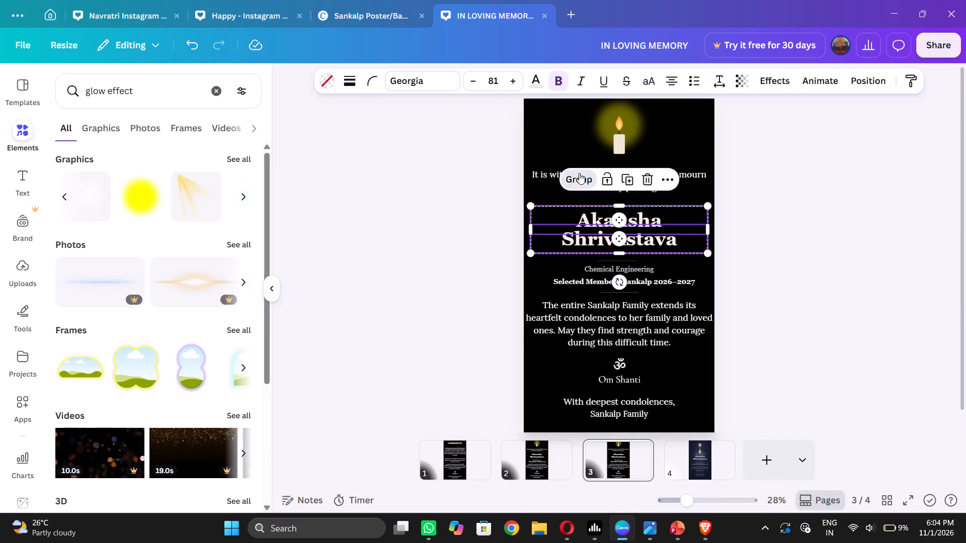
left_click(612, 228)
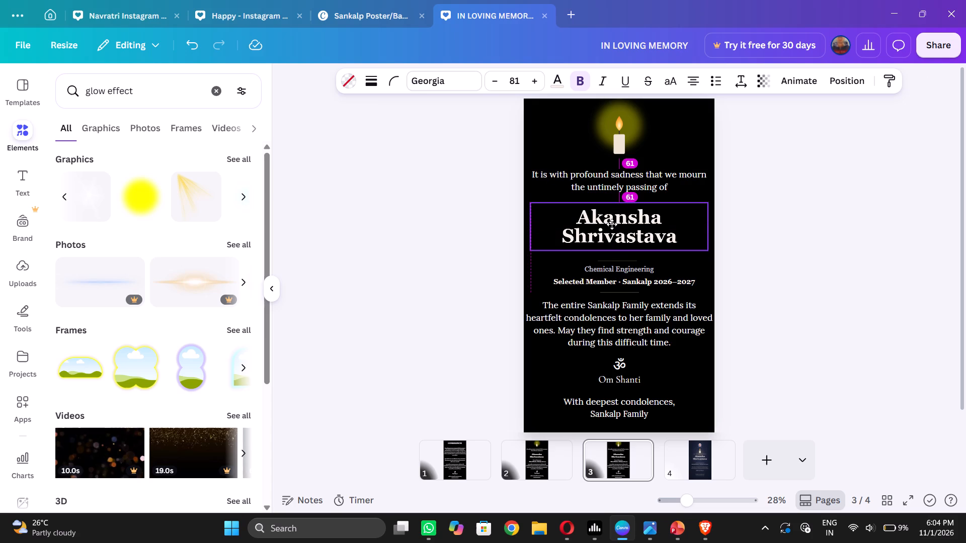
left_click(801, 229)
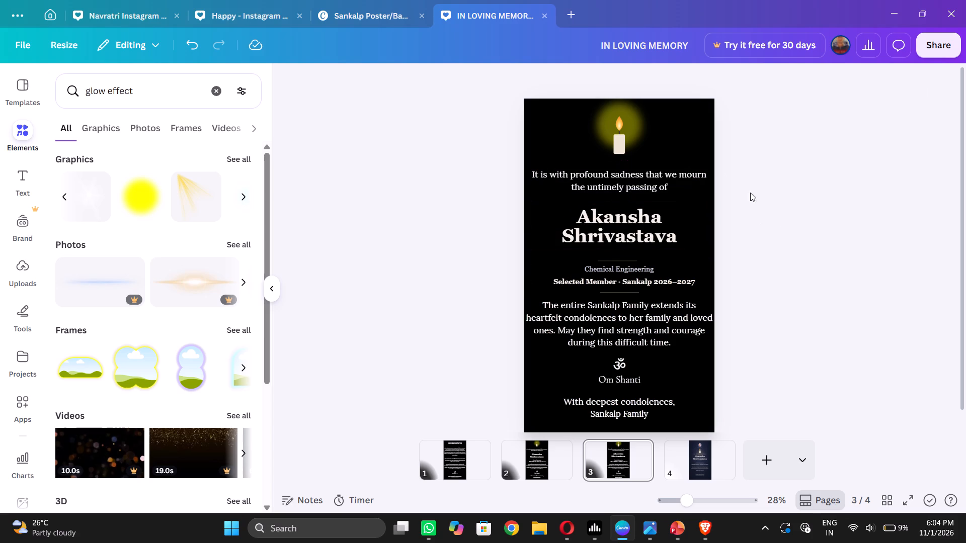
Group the candle with its yellow glow on page 3 and move the group down slightly, keeping it centred.
left_click_drag(669, 155, 661, 153)
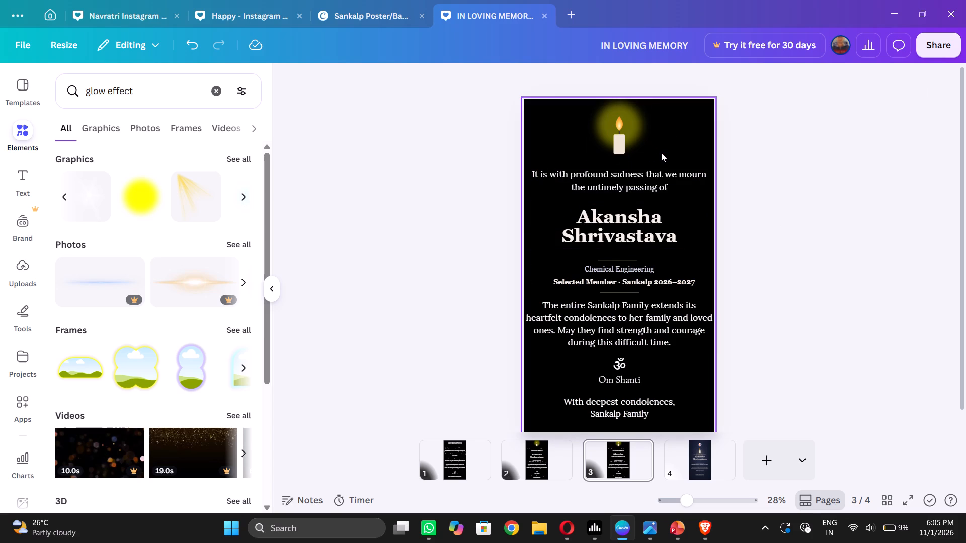
left_click(633, 131)
left_click(633, 131)
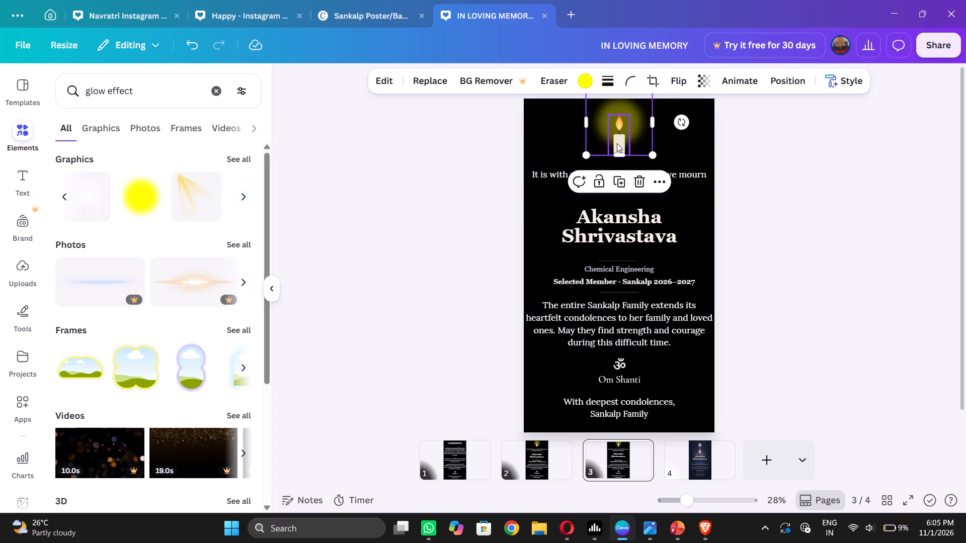
left_click(617, 143)
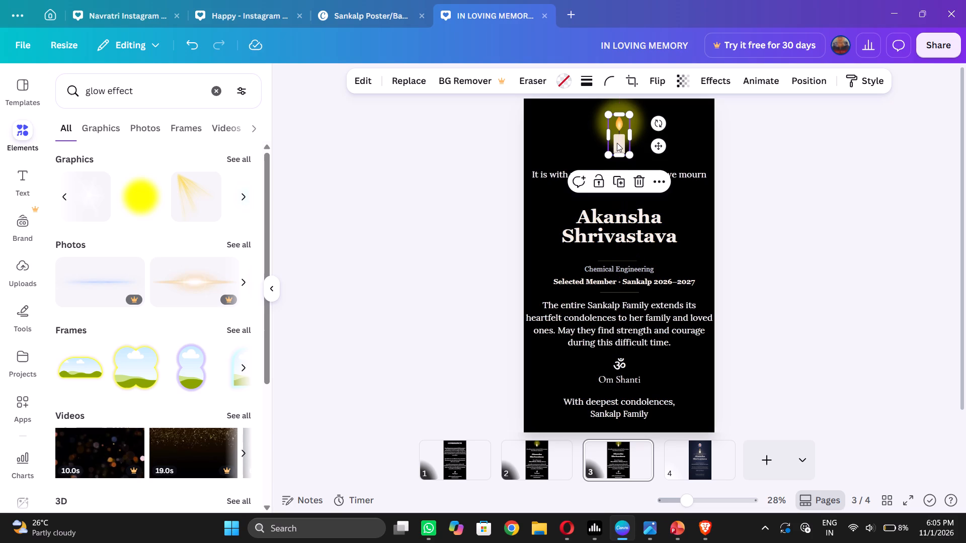
left_click(778, 154)
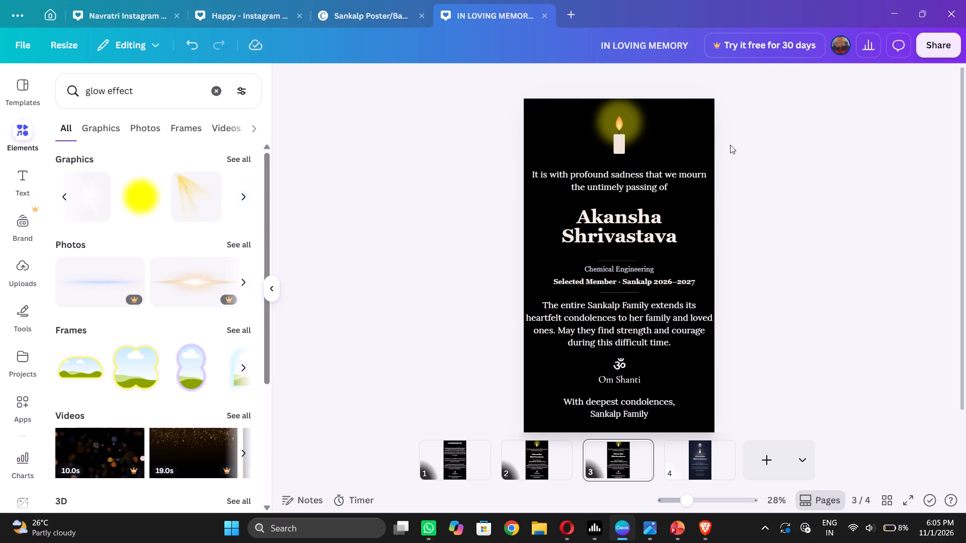
left_click_drag(659, 154, 586, 112)
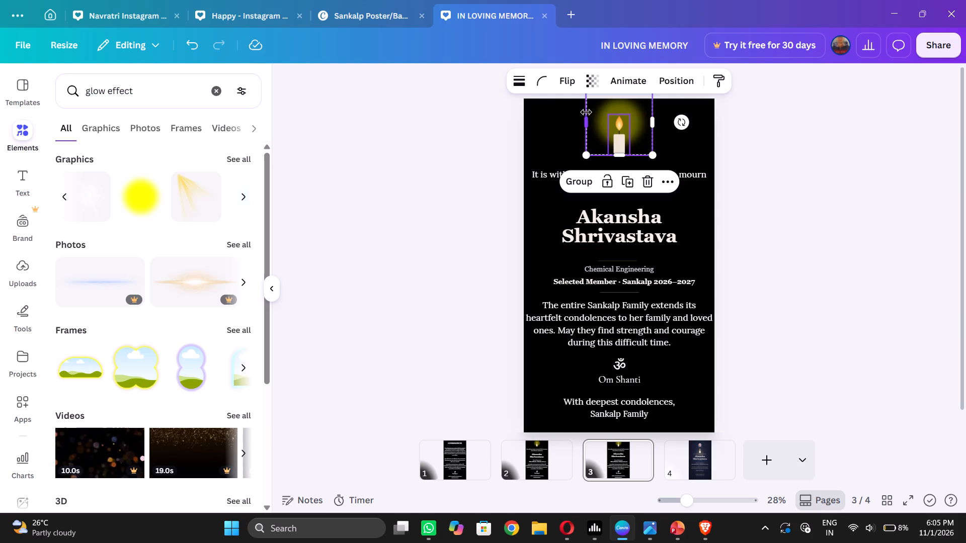
left_click(581, 183)
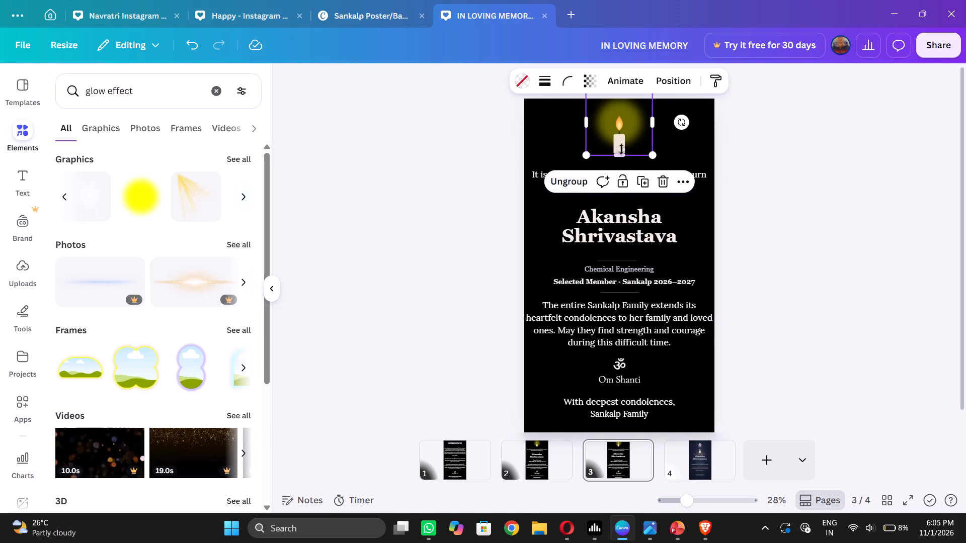
left_click_drag(635, 139, 635, 143)
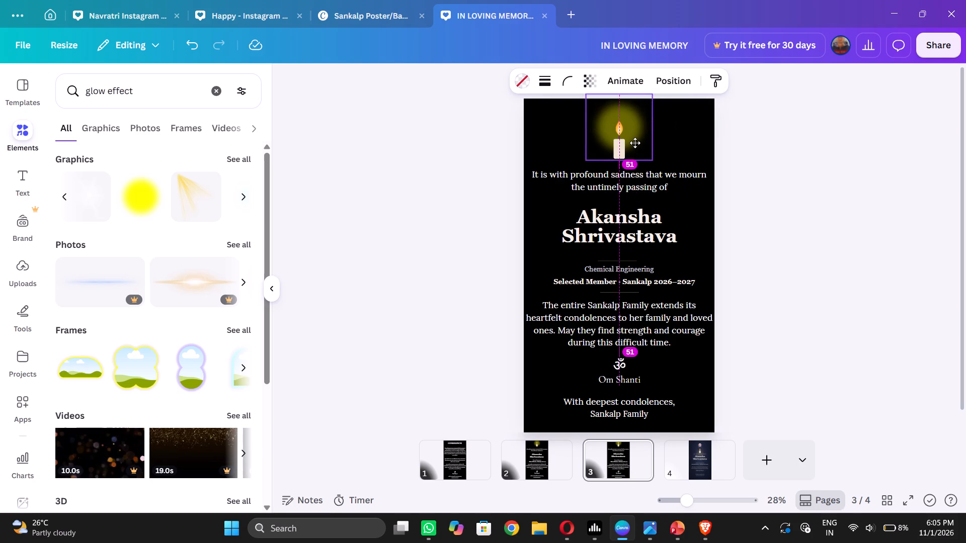
left_click_drag(635, 143, 635, 144)
left_click(796, 168)
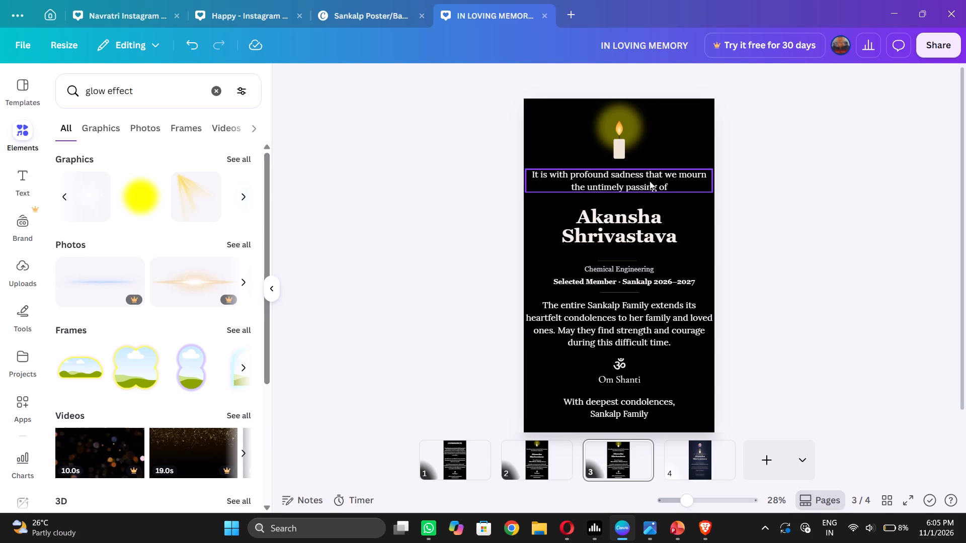
Move the opening mourning sentence and the name heading down, away from the candle, keeping the text centred.
left_click_drag(641, 180, 642, 187)
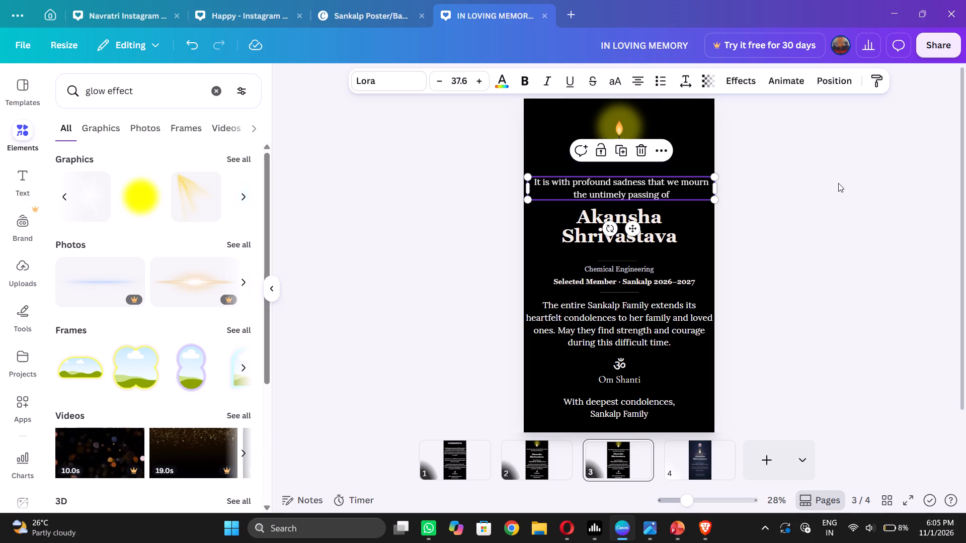
left_click(838, 183)
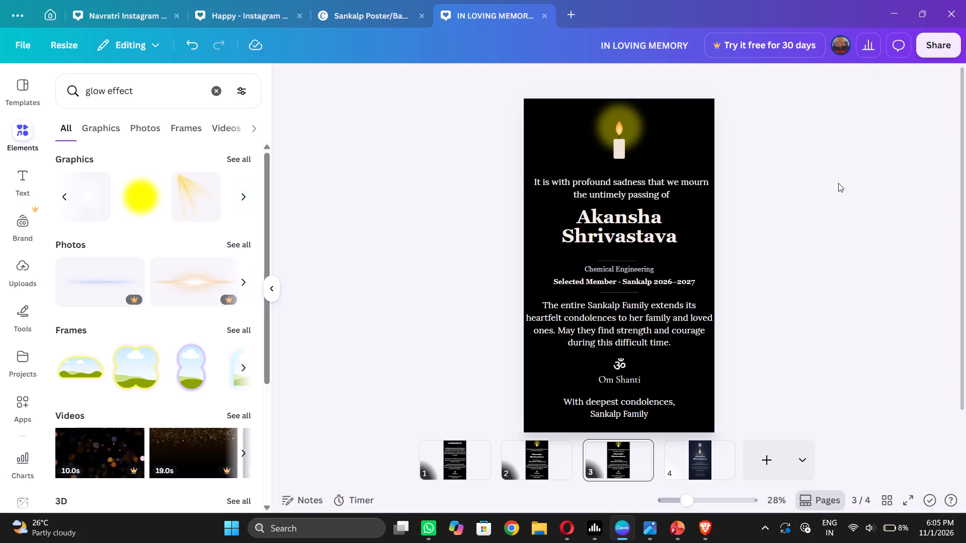
left_click(624, 217)
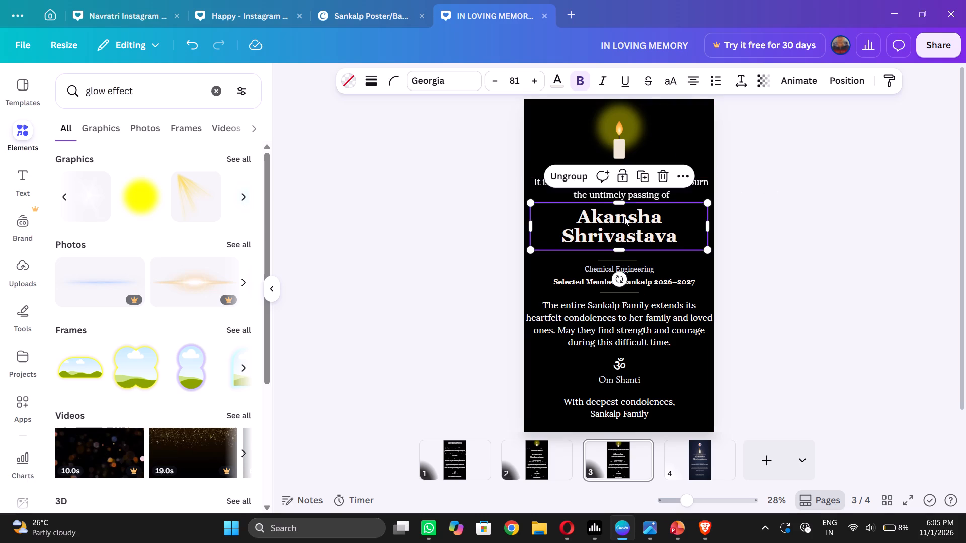
left_click(827, 200)
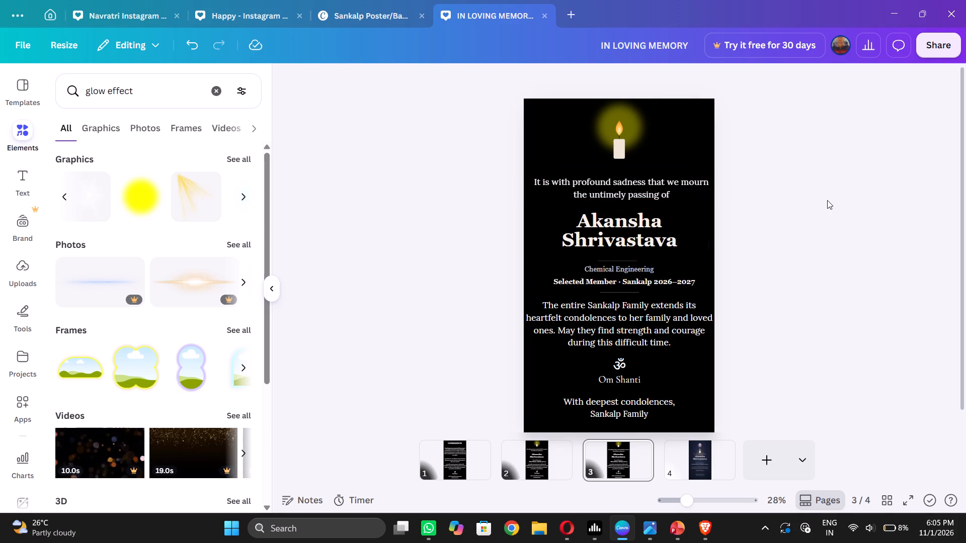
left_click(660, 194)
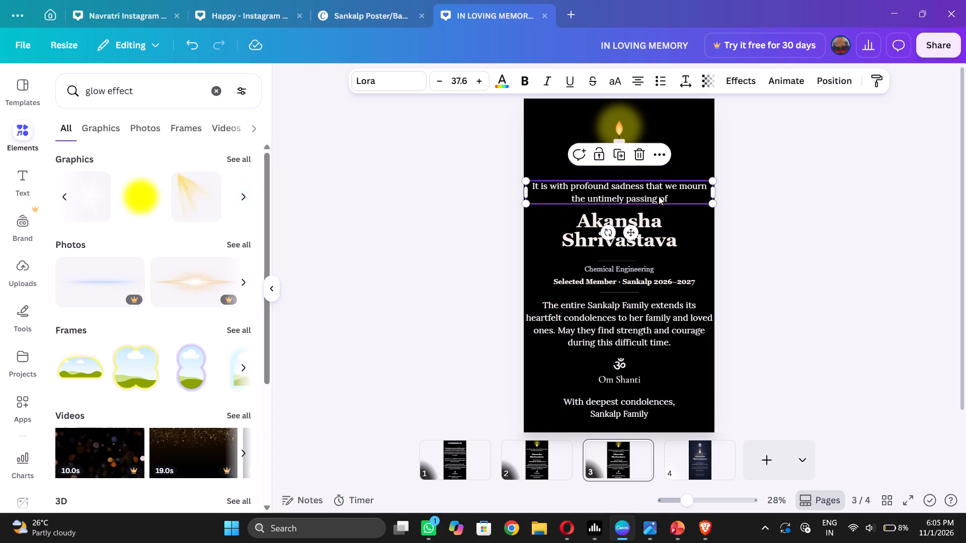
Ungroup the candle and its glow on page 3, and delete the yellow glow.
left_click(637, 126)
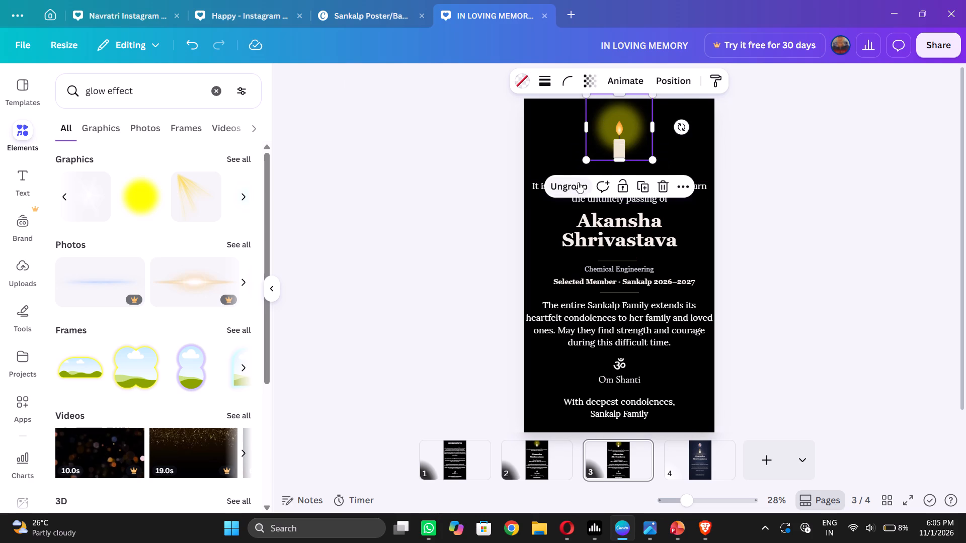
left_click(578, 182)
left_click(646, 128)
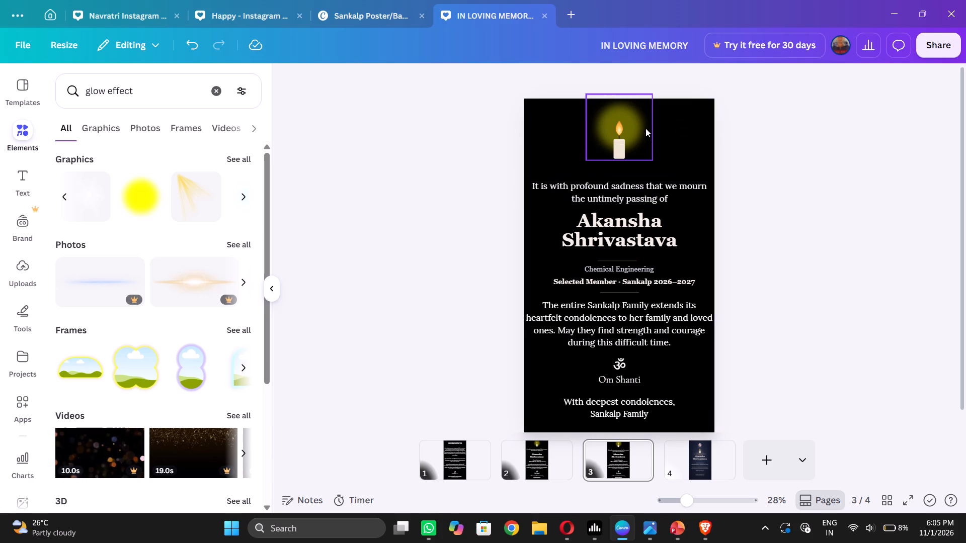
left_click(640, 127)
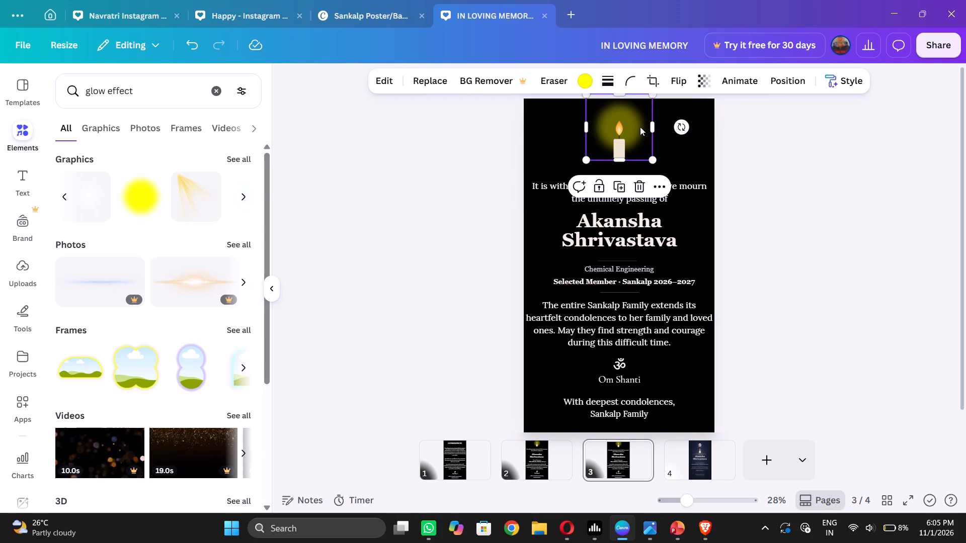
key("Delete")
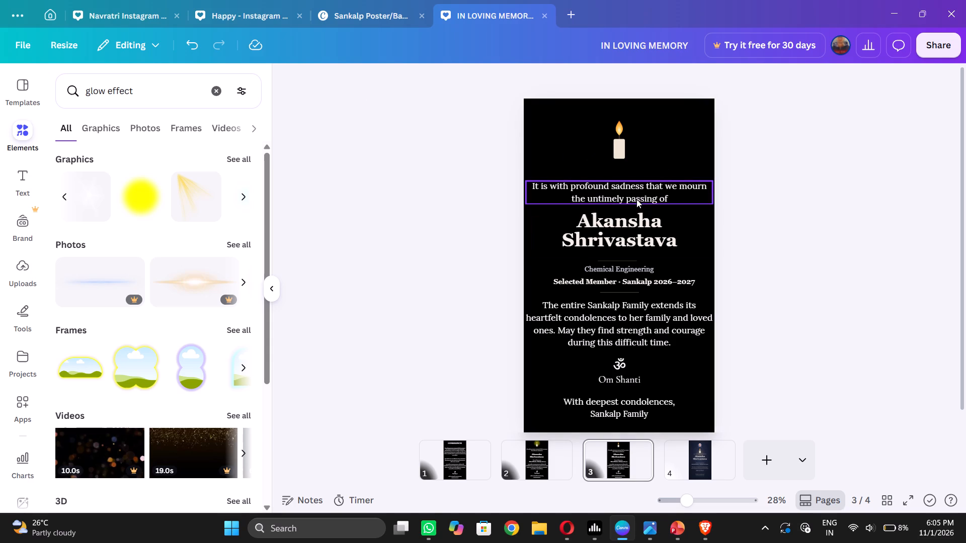
Move the opening mourning sentence up slightly, between the candle and the name heading.
left_click(636, 199)
left_click(741, 238)
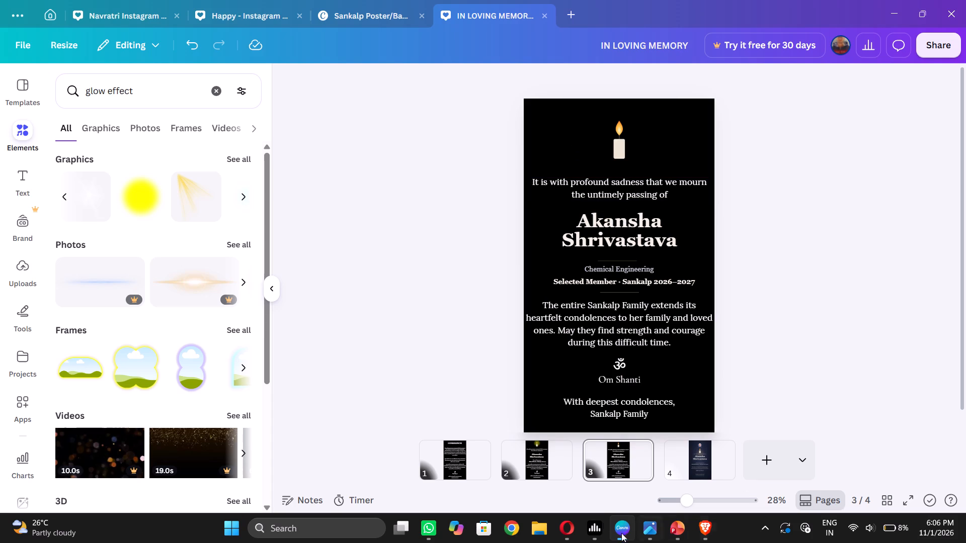
Check the name on page 1 and correct the first name in page 3's heading by inserting the missing k.
left_click(457, 451)
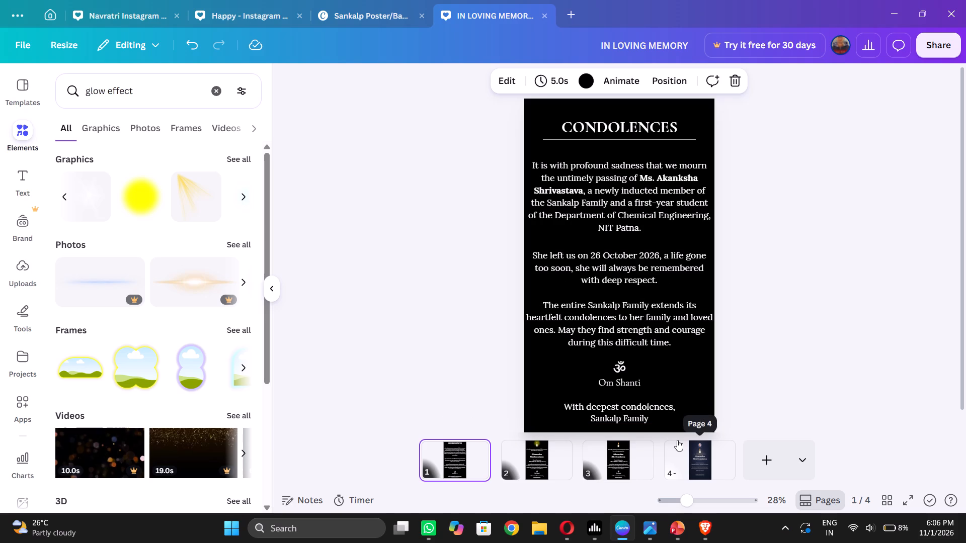
left_click(629, 457)
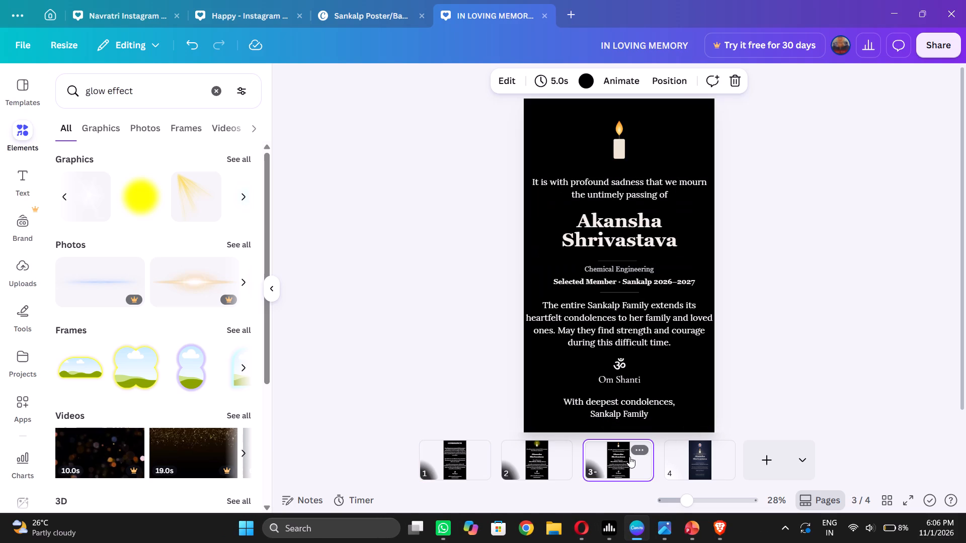
left_click(629, 221)
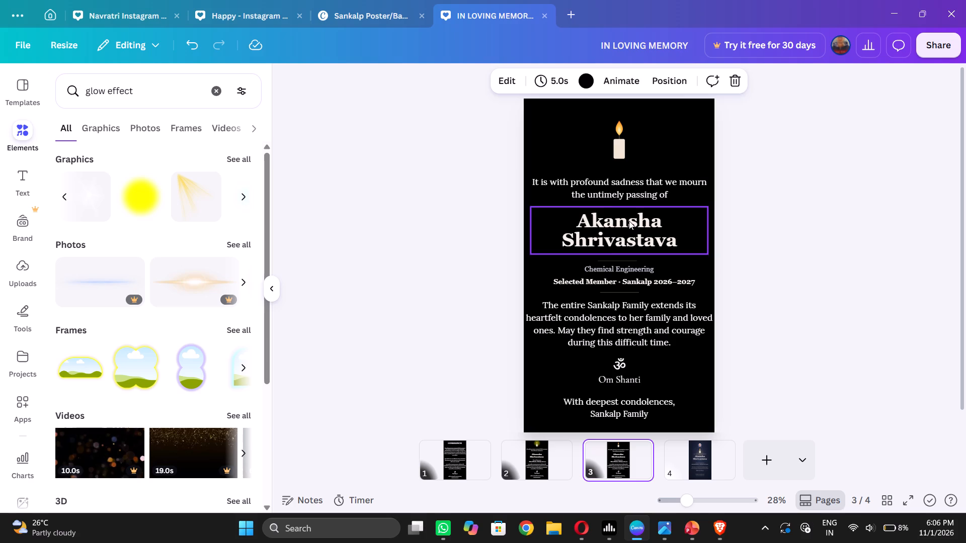
double_click(629, 221)
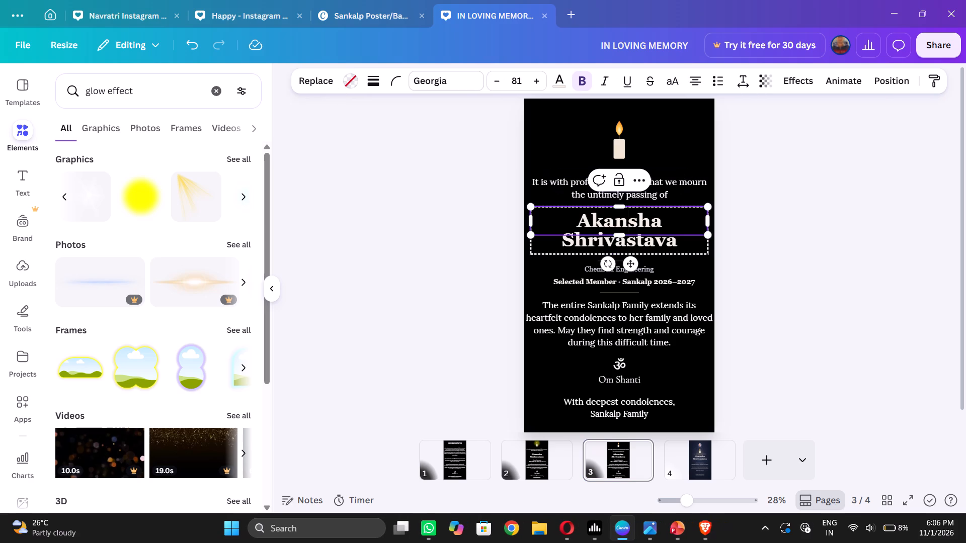
key("k")
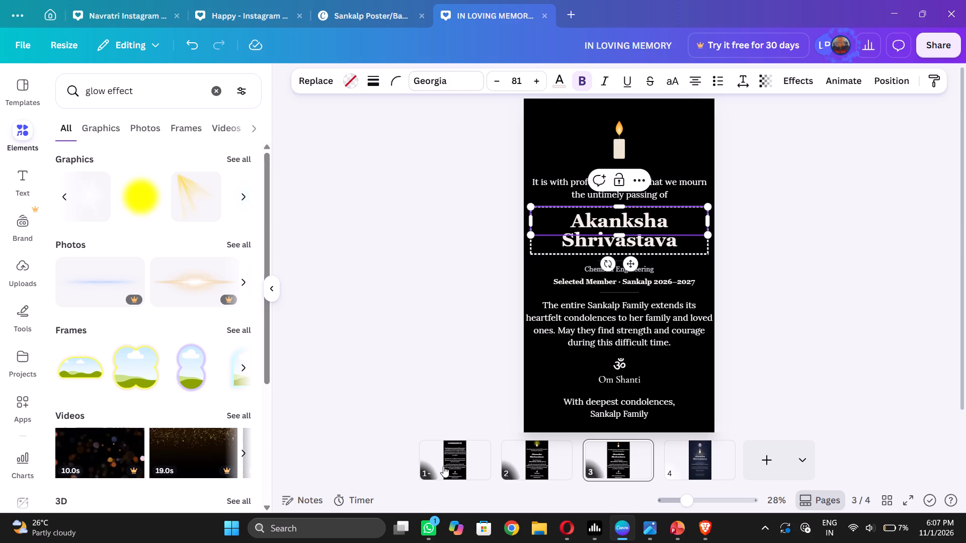
left_click(770, 324)
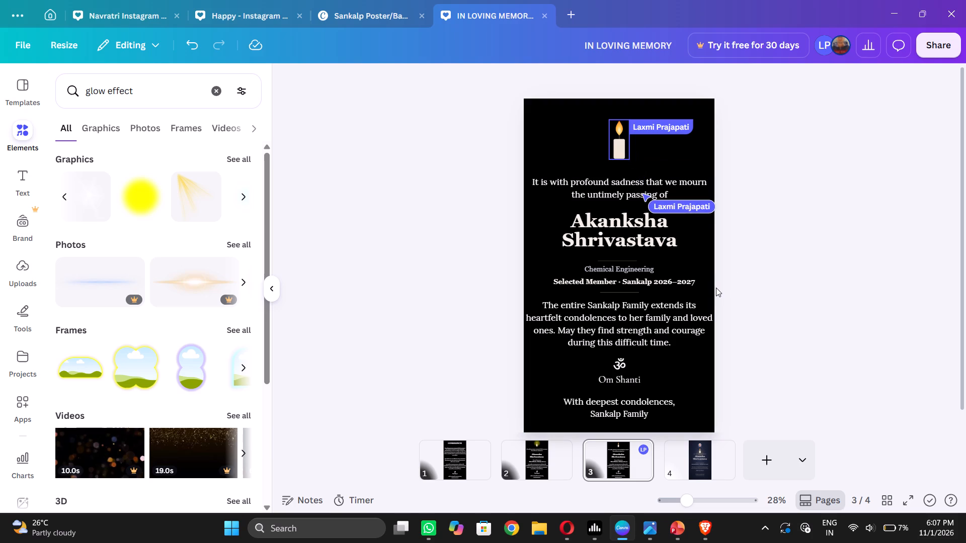
Open page 1, the CONDOLENCES page, to review its wording.
left_click(456, 473)
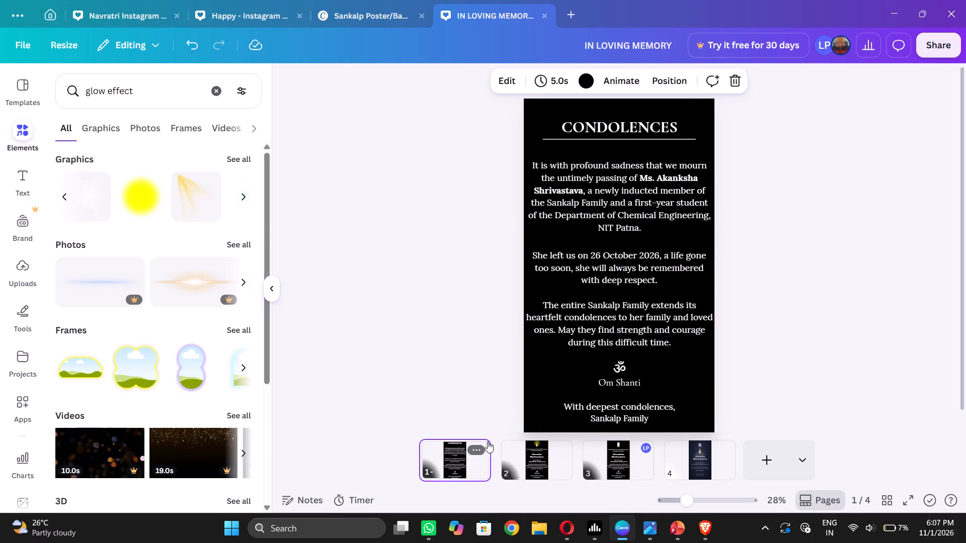
Compare the name and condolence wording on page 1 with page 3, finishing on page 3.
left_click(621, 452)
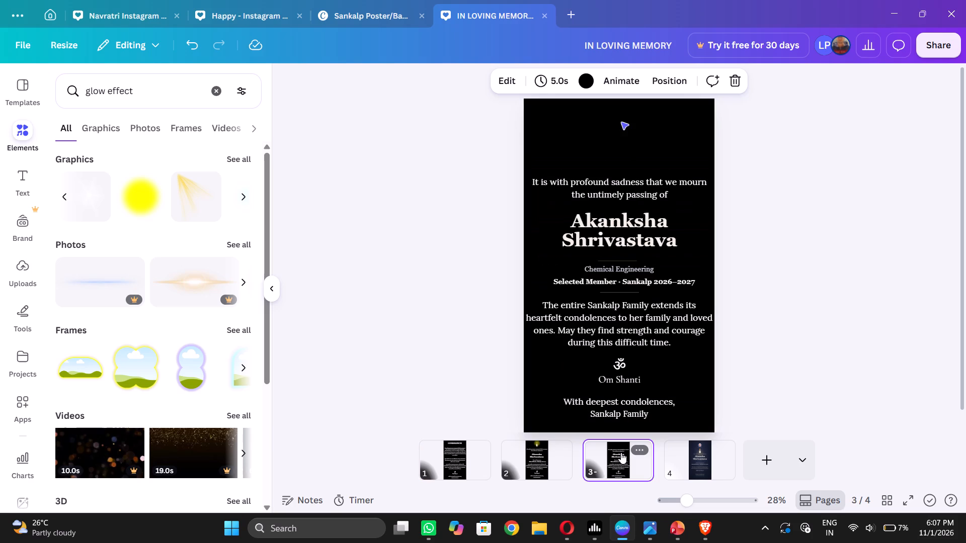
left_click(463, 457)
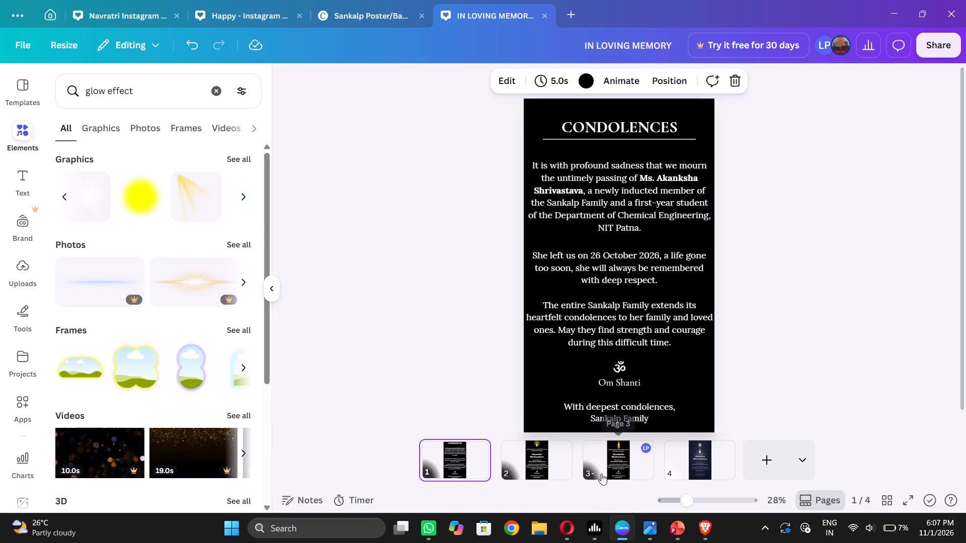
left_click(615, 466)
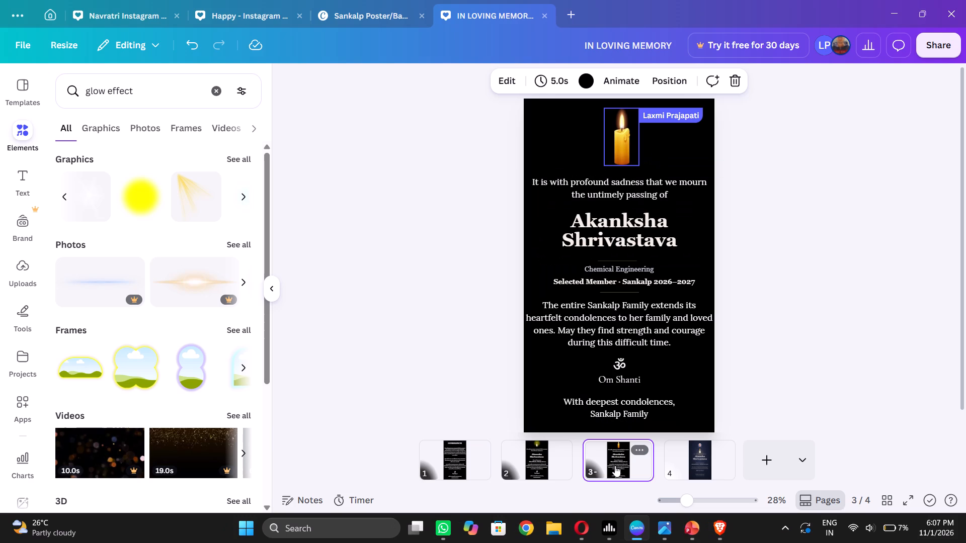
left_click(470, 454)
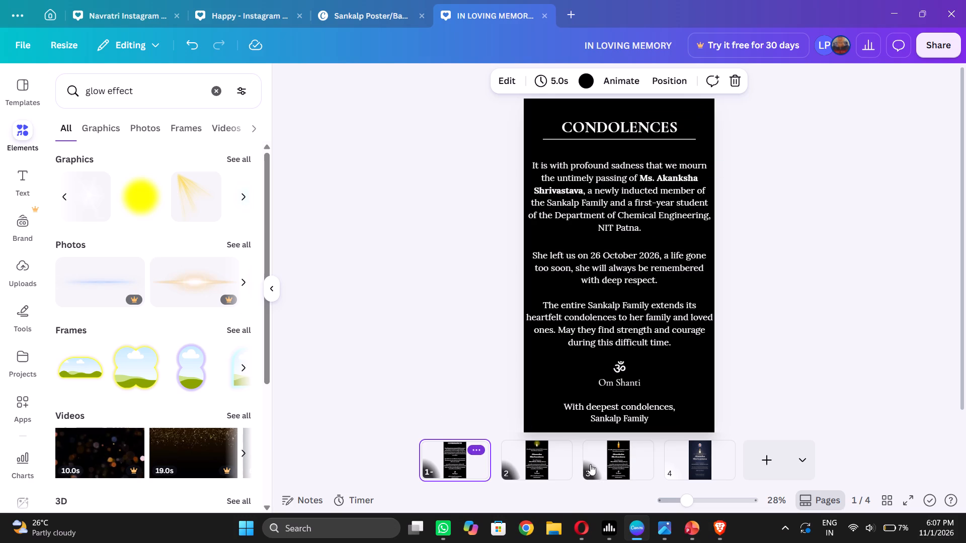
left_click(625, 471)
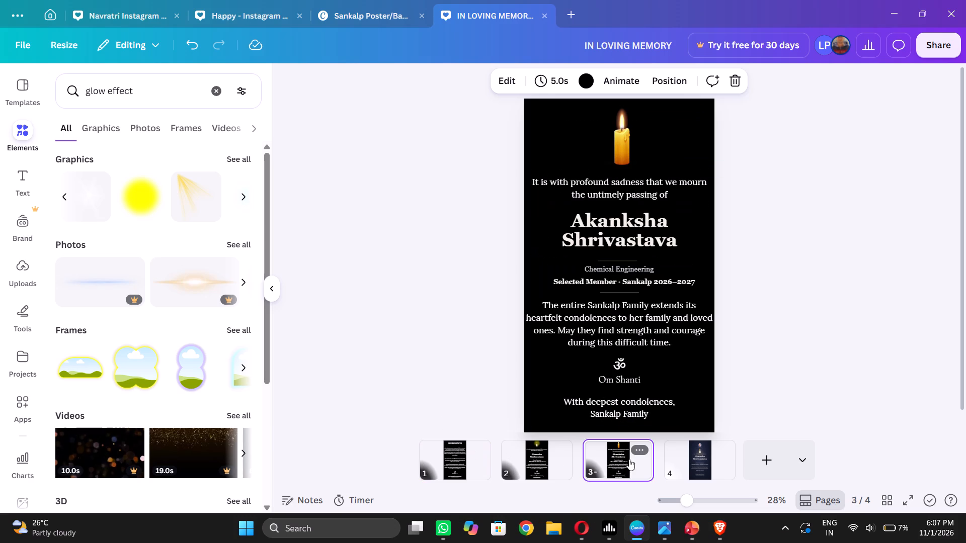
left_click(765, 308)
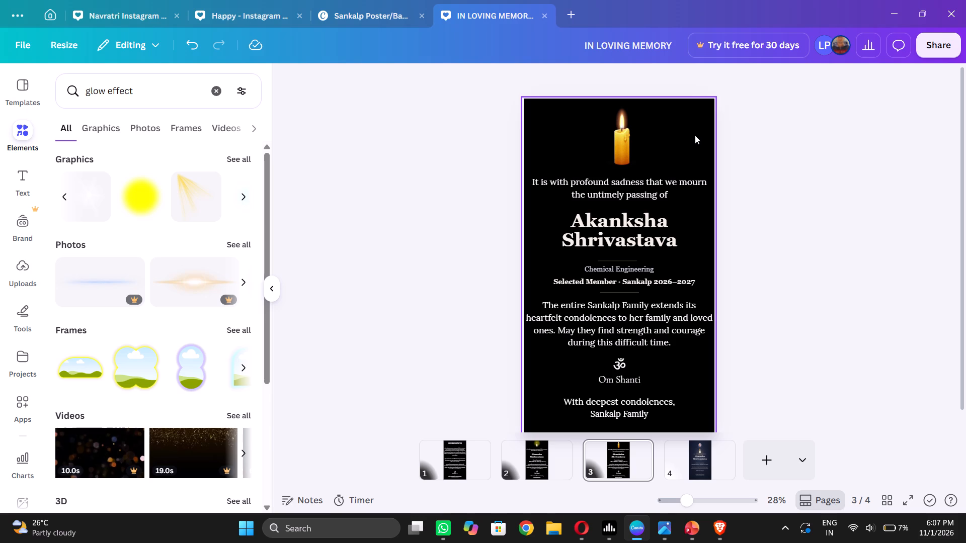
Export only the current page, page 3, as a high-quality PNG.
left_click(931, 54)
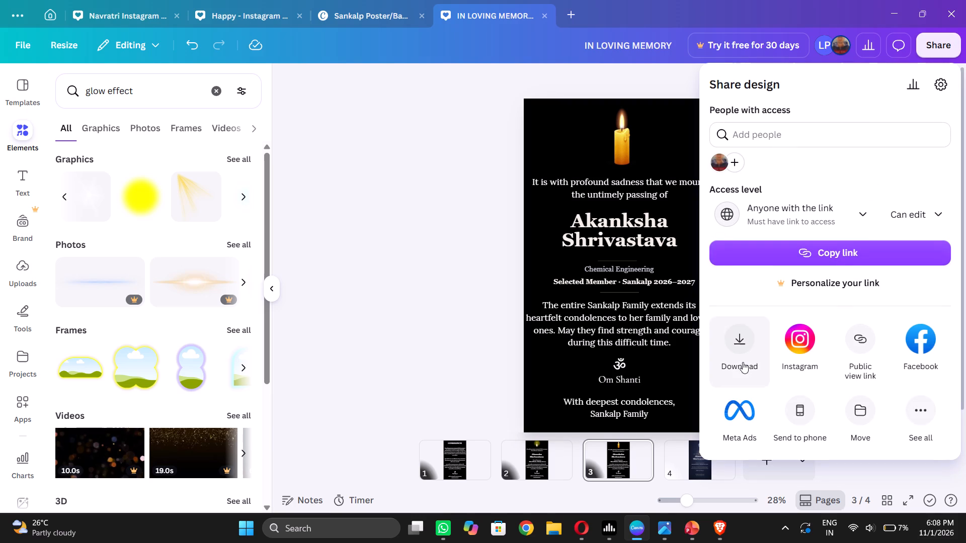
left_click(742, 360)
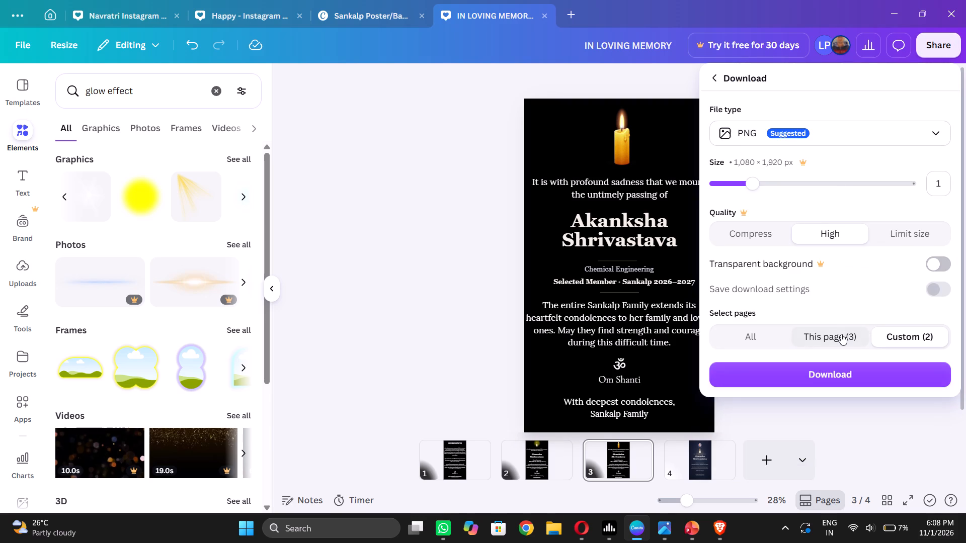
left_click(841, 334)
left_click(832, 381)
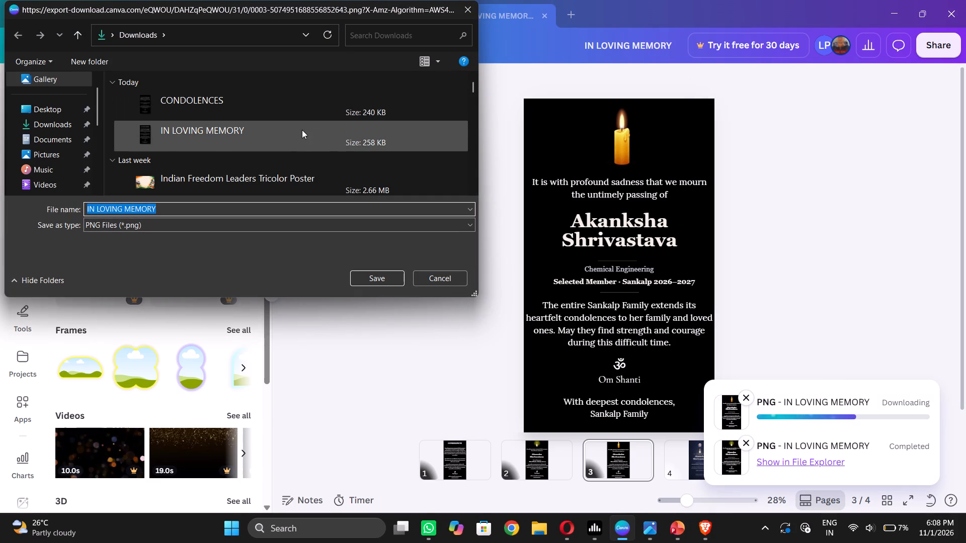
Save the export in Downloads as Akanksha_Tribute_Canva.pptx, reusing the existing tribute file's name with the missing k inserted.
key("shift+a")
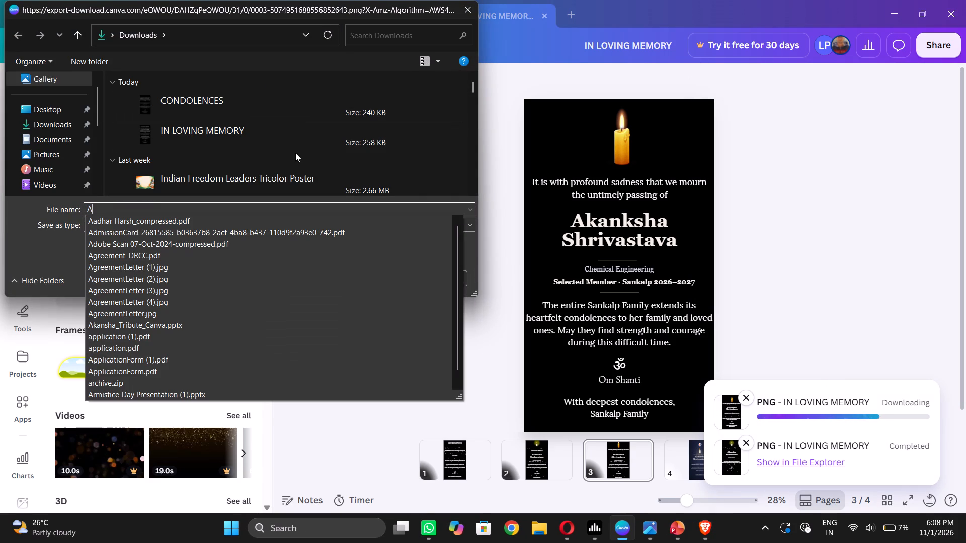
type("ka")
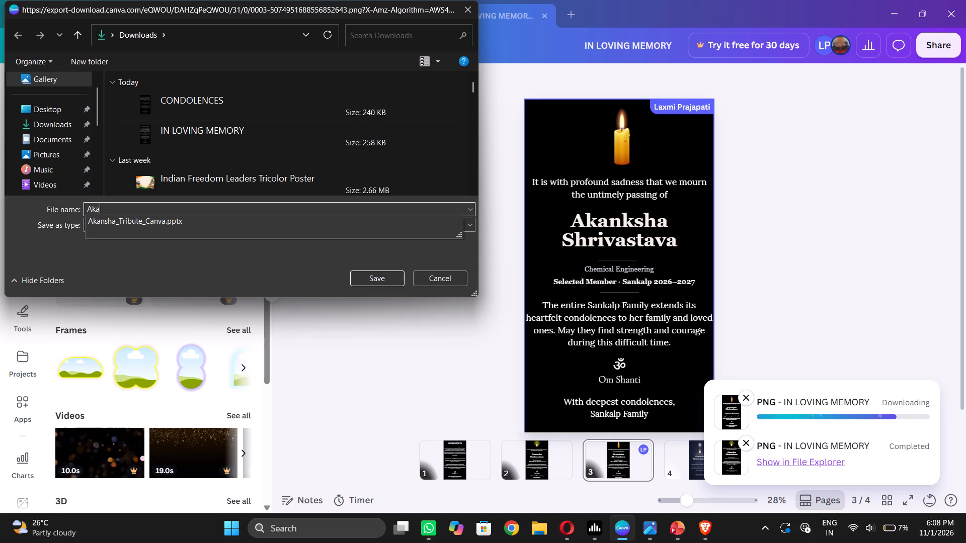
left_click(223, 218)
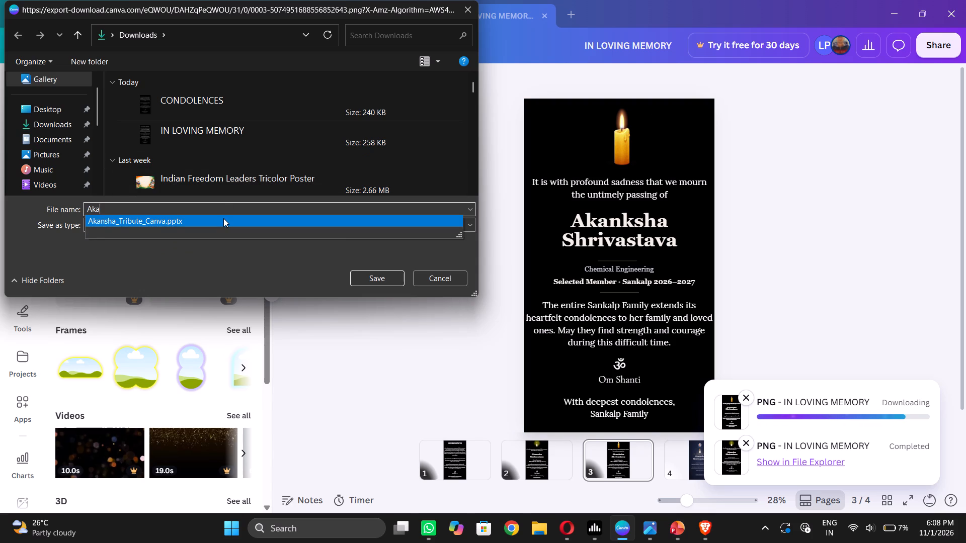
left_click(108, 208)
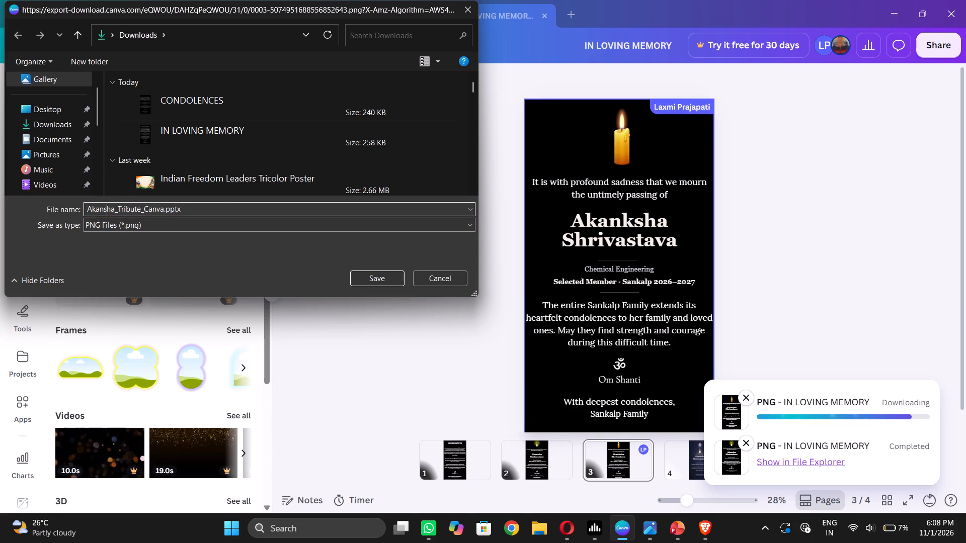
key("Left")
key("k")
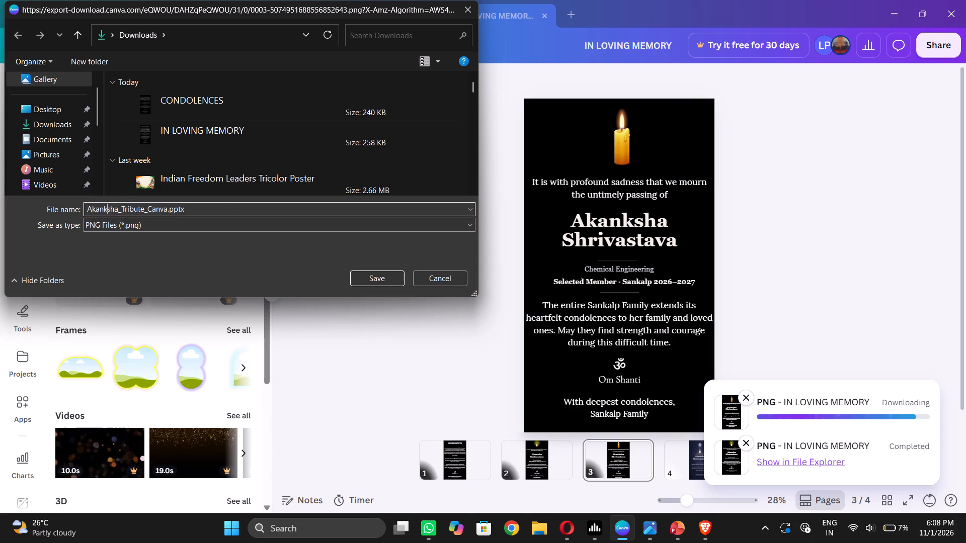
left_click(389, 274)
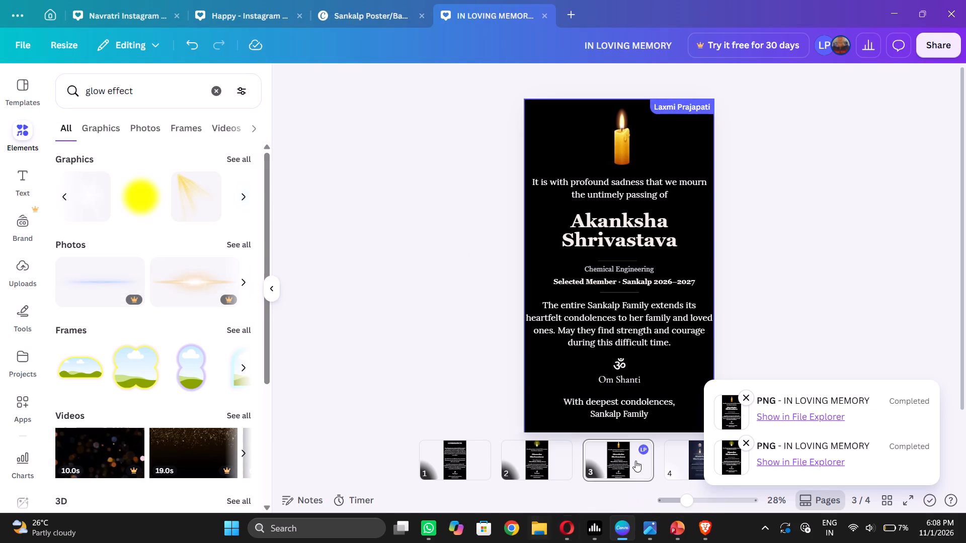
Switch to File Explorer showing the newly saved page 3 export and bring up the actions available for that file.
left_click(811, 417)
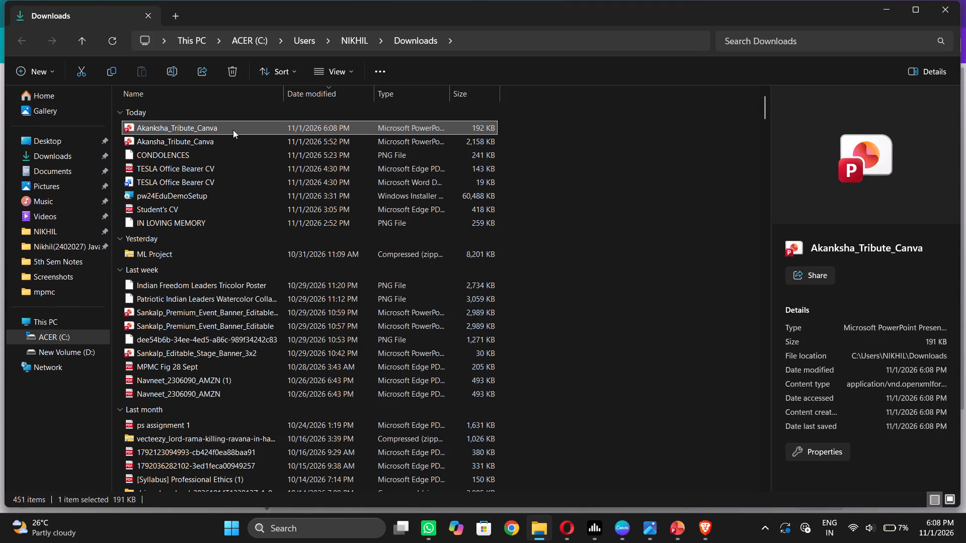
right_click(233, 130)
Switch back to Canva and export only the current page, page 3, as a high-quality PNG again.
left_click(621, 276)
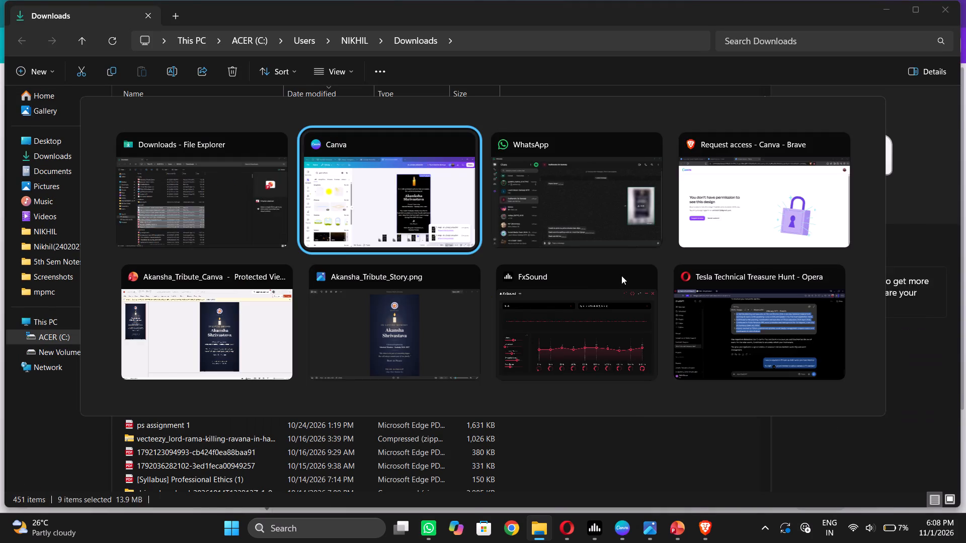
left_click(938, 48)
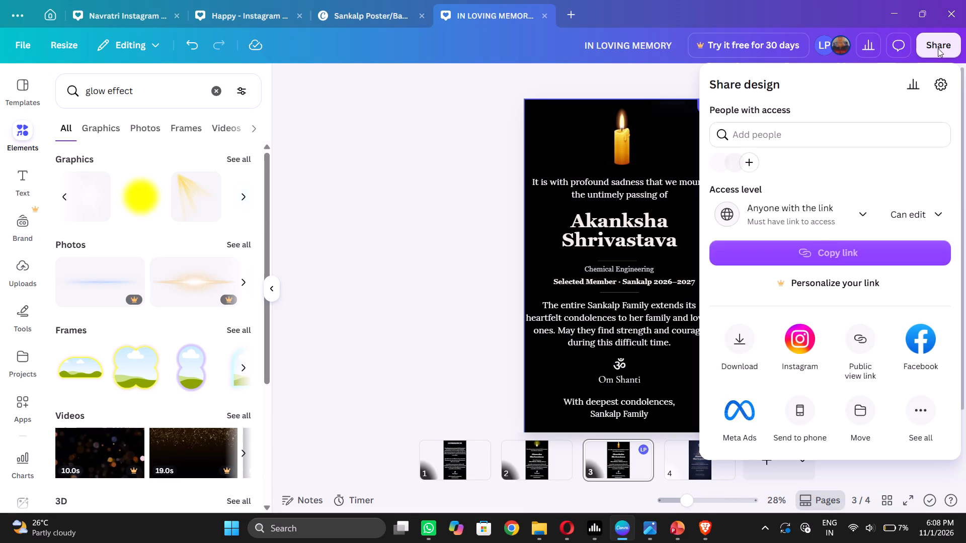
left_click(741, 357)
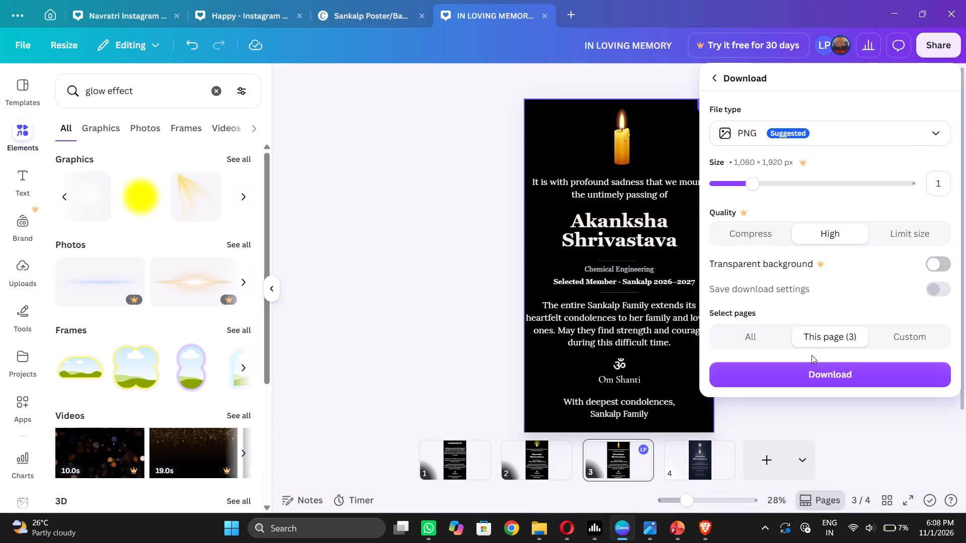
left_click(814, 374)
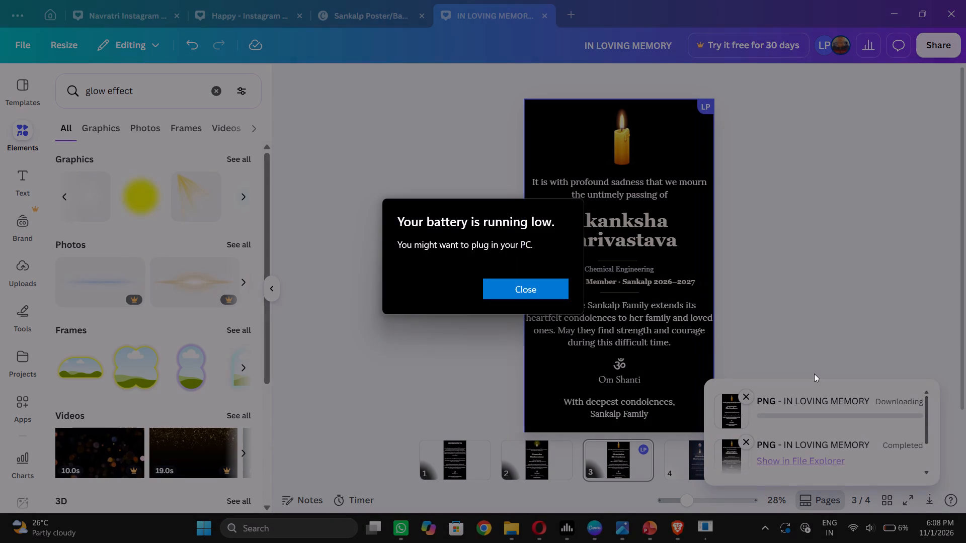
Save the PNG export in Downloads as CONDOLENCES, replacing the existing file of that name.
left_click(518, 286)
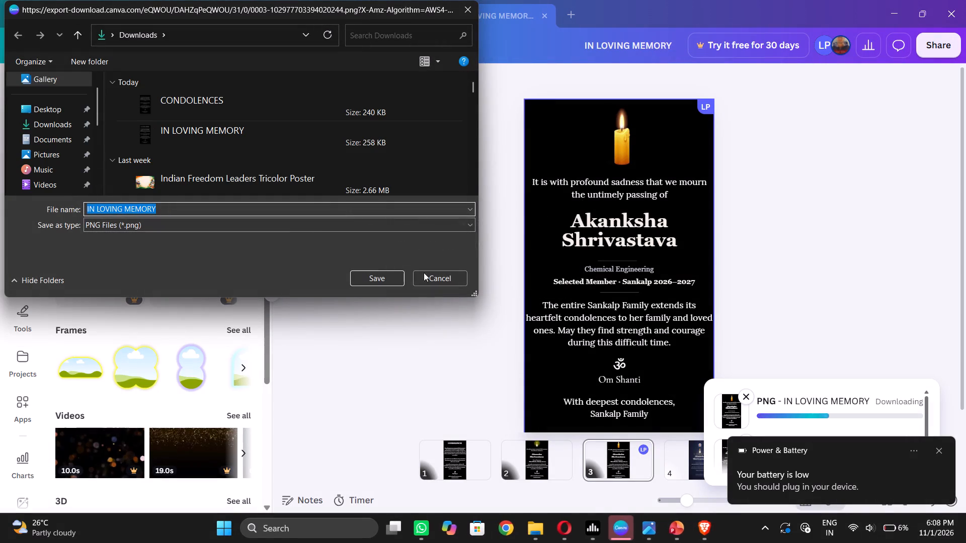
left_click(203, 114)
double_click(367, 274)
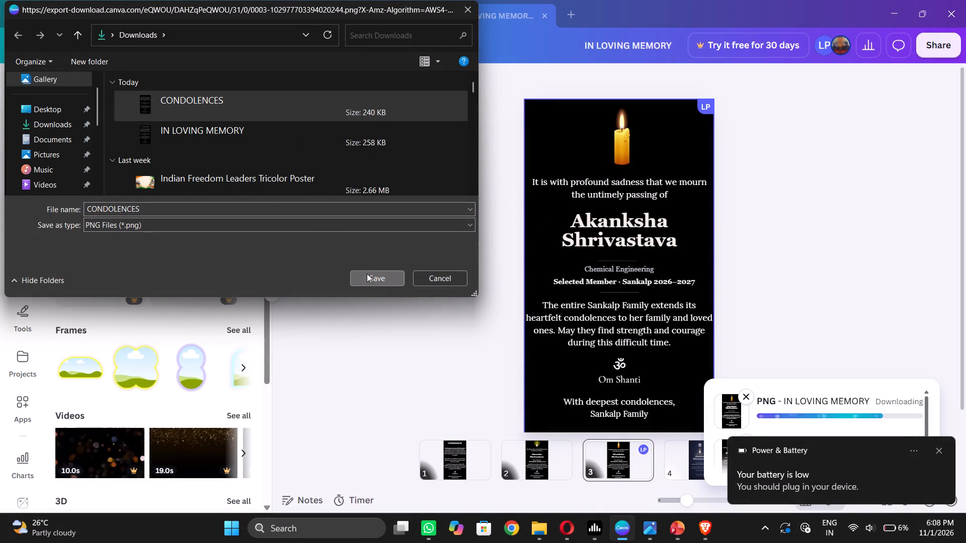
left_click(521, 265)
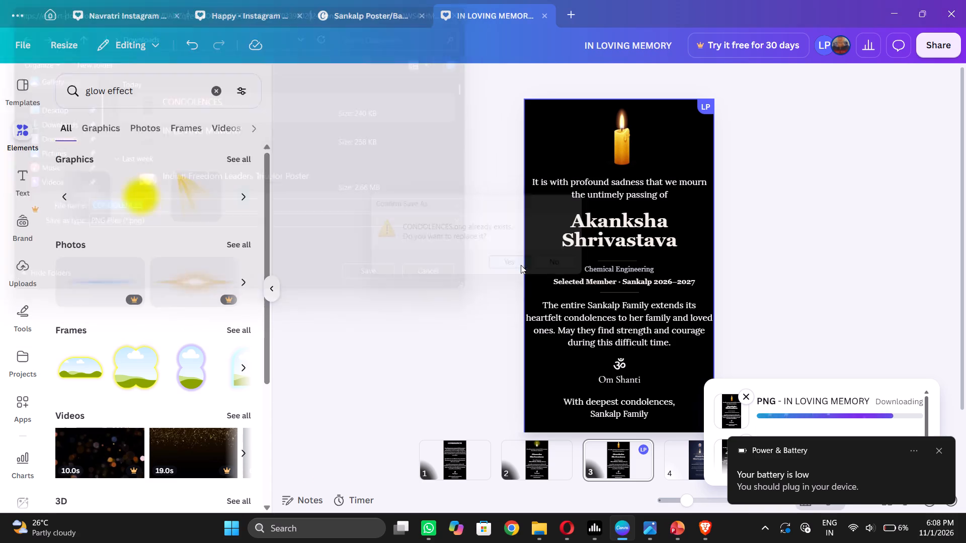